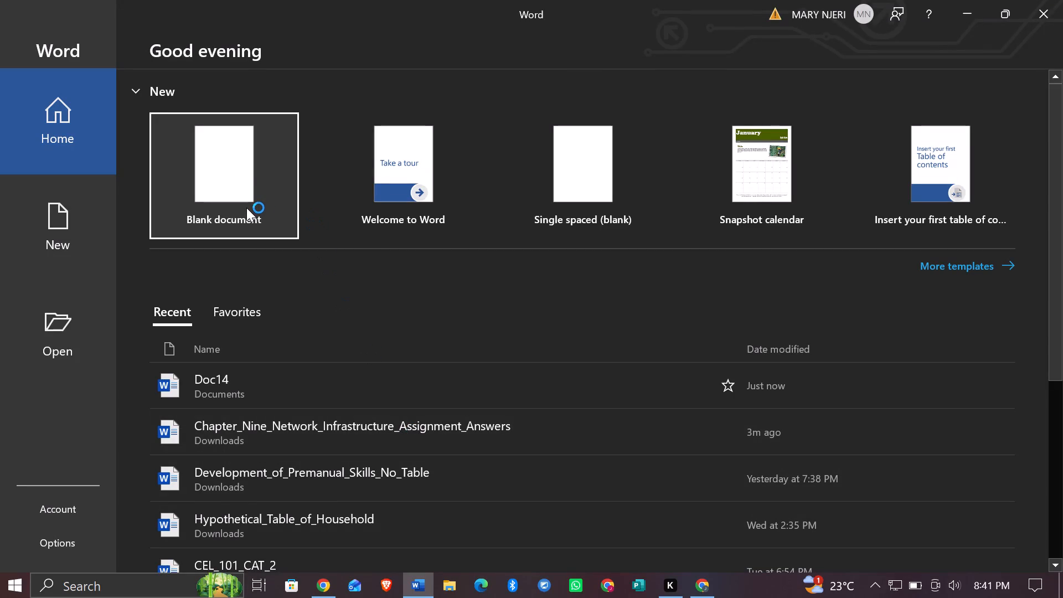
Create a new blank document.
left_click(228, 185)
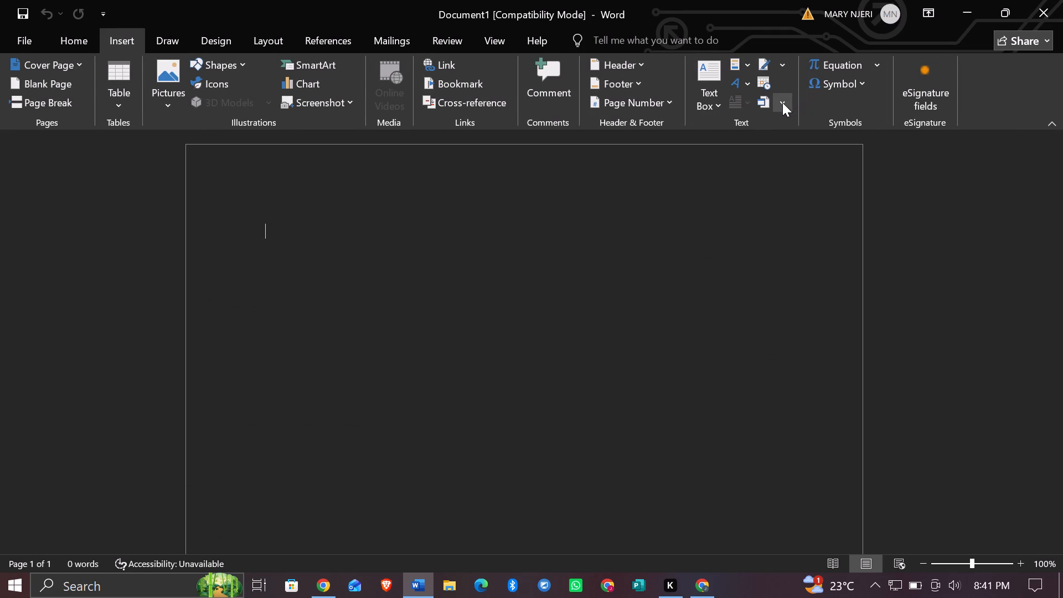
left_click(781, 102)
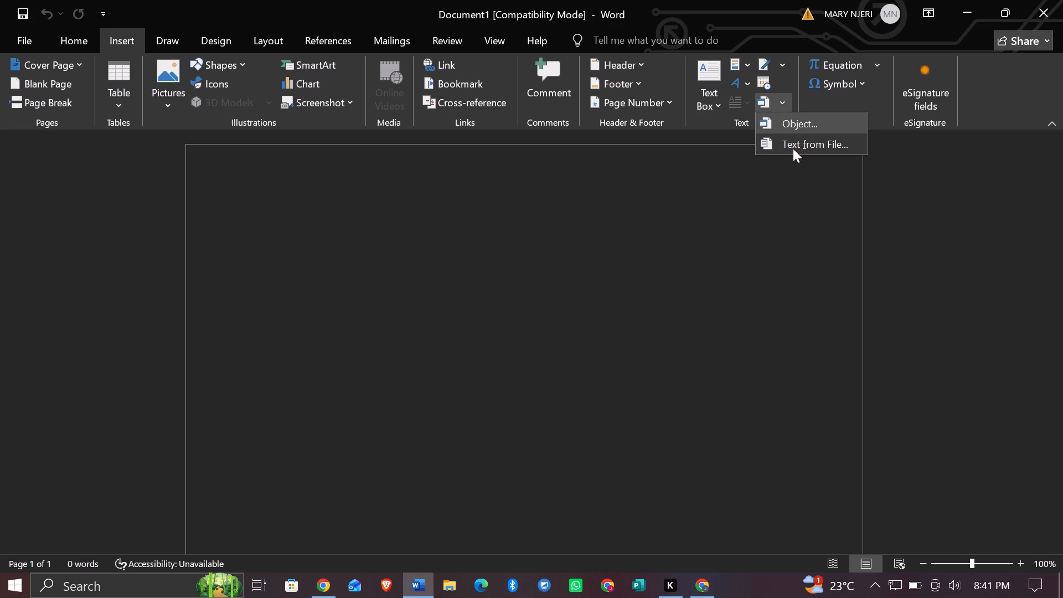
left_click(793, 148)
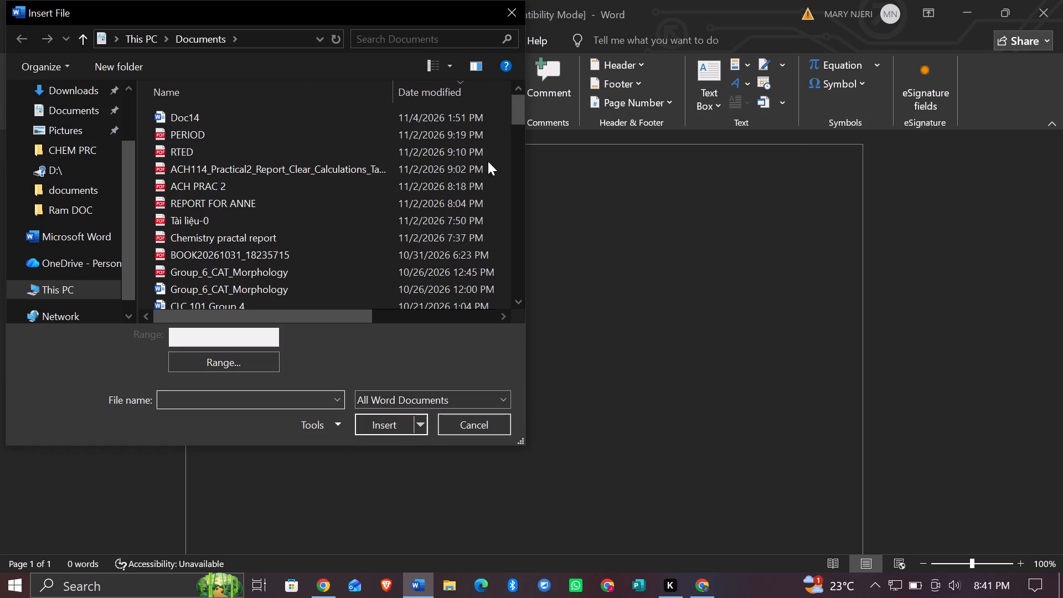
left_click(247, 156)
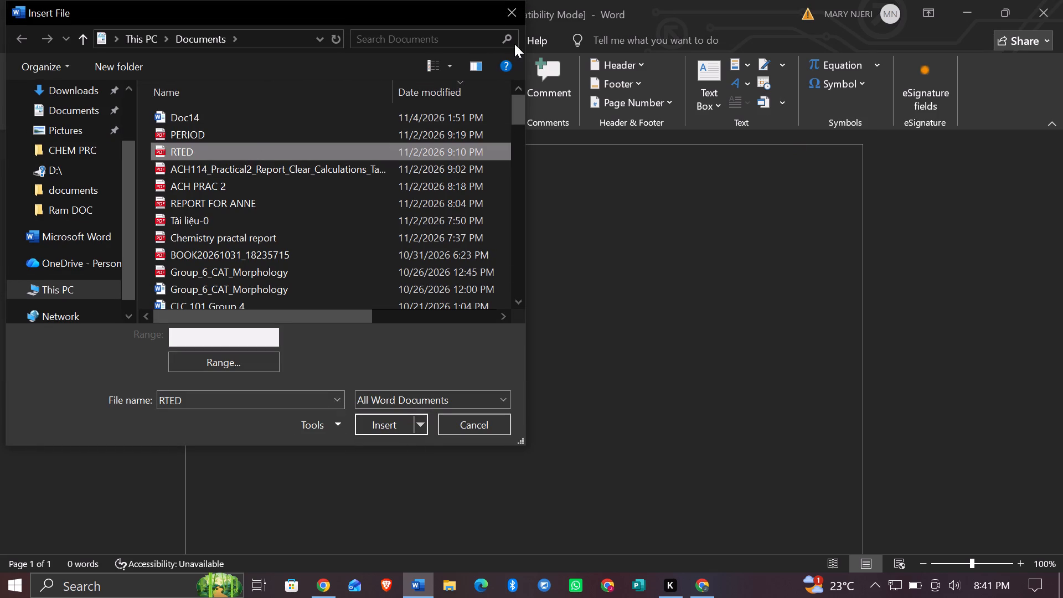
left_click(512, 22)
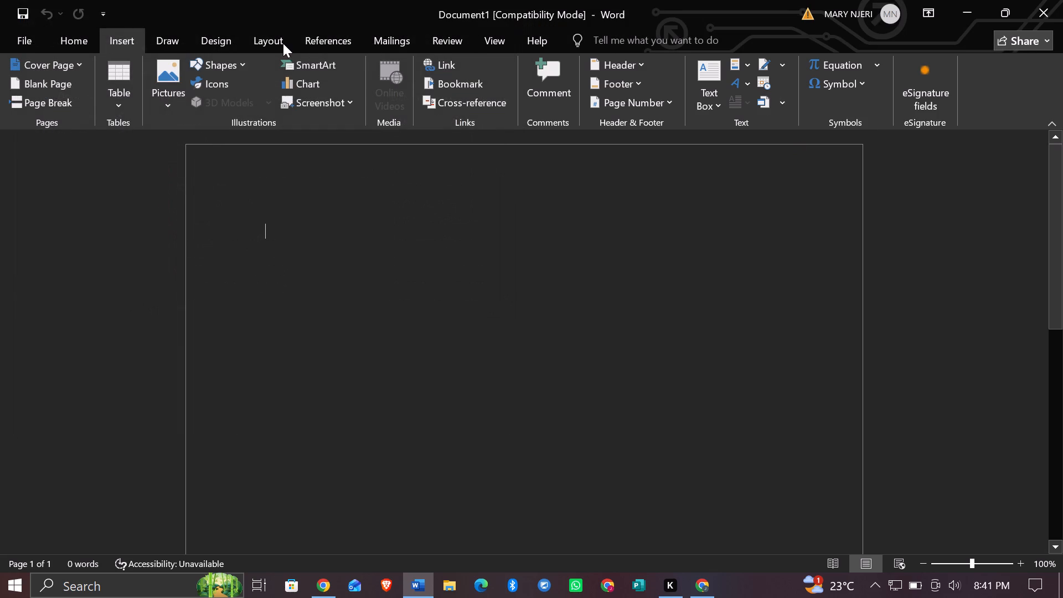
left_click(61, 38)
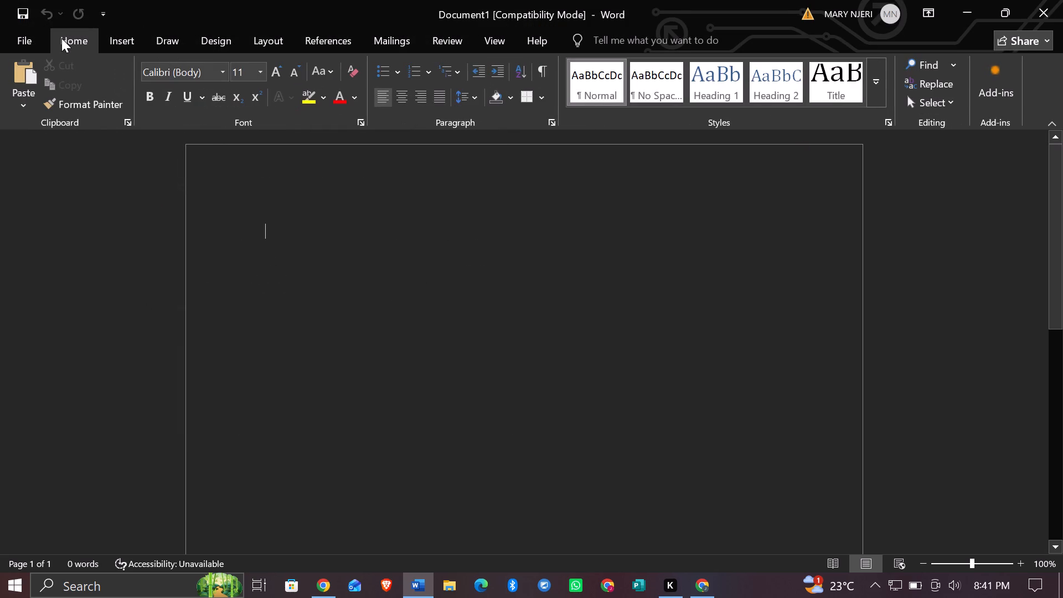
Insert the text of the PERIOD file from the Documents folder into the blank document.
left_click(113, 41)
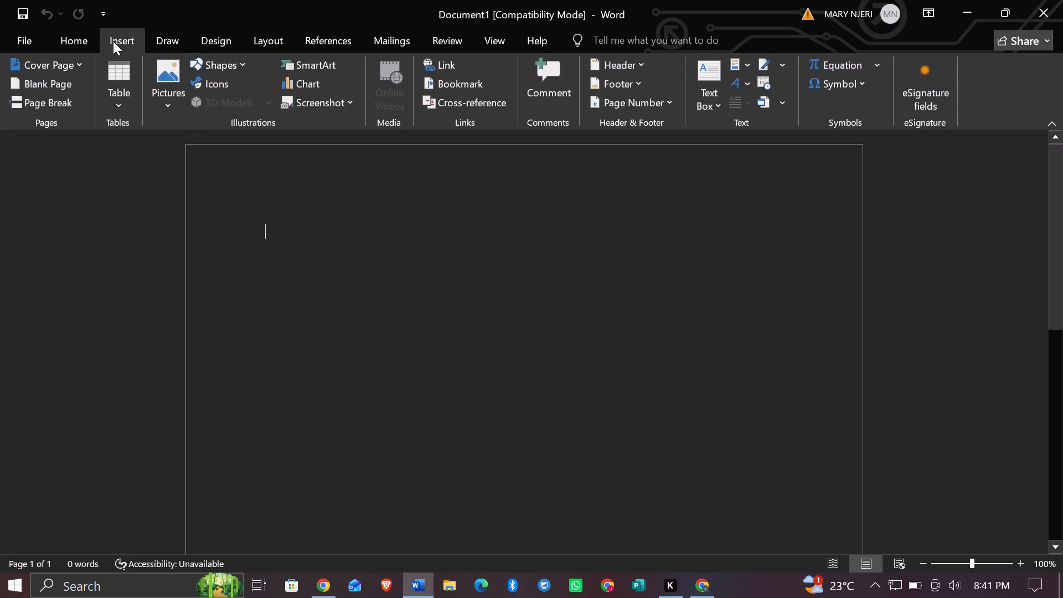
left_click(780, 107)
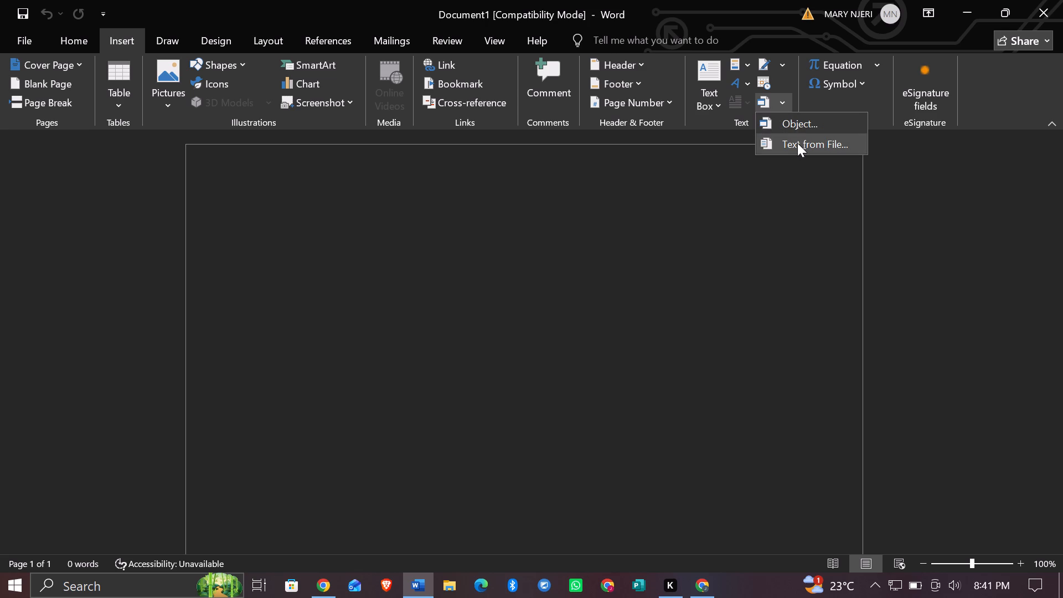
left_click(797, 143)
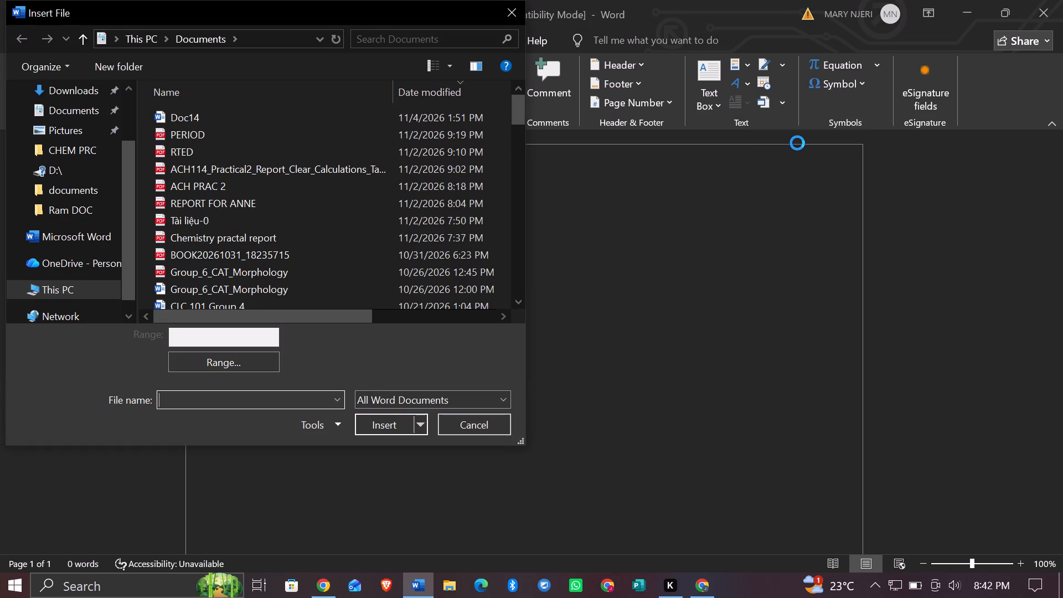
left_click(189, 132)
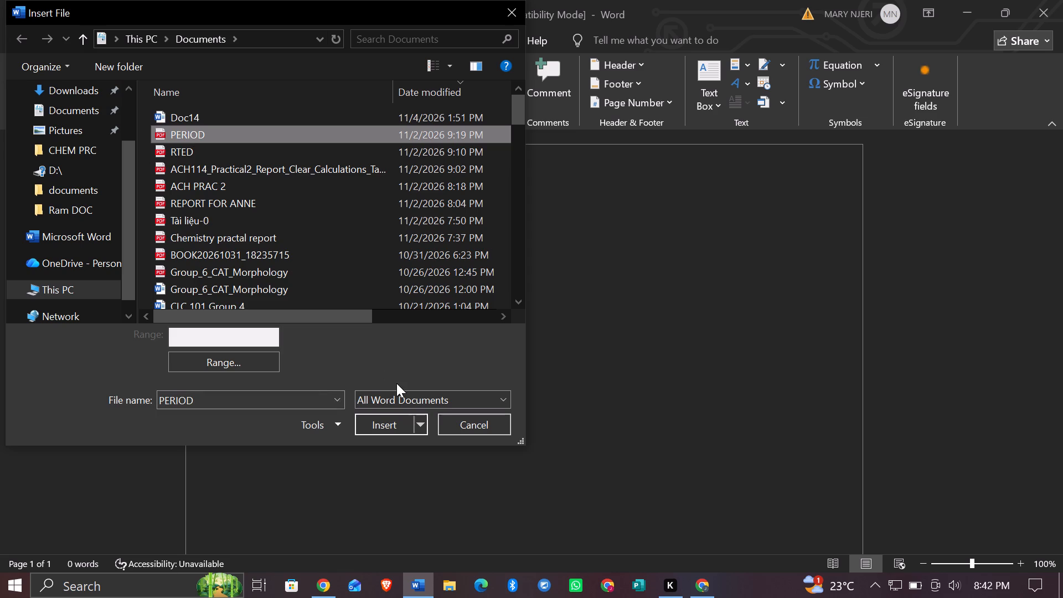
left_click(389, 423)
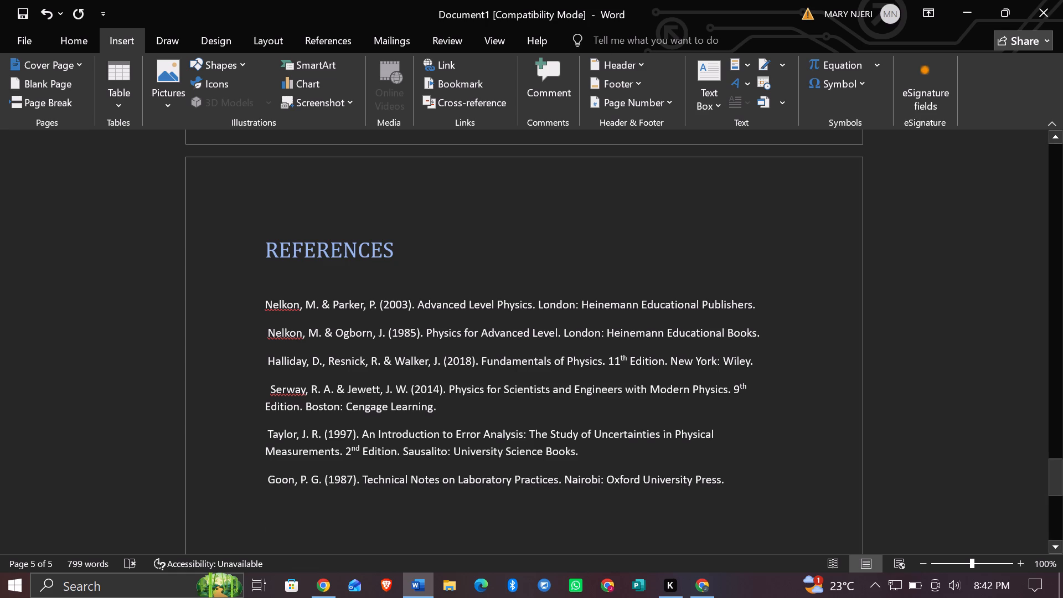
Insert a section break before the date 27/10/2026 at the start of the page after the cover page.
scroll(525, 347, "up", 20)
scroll(525, 347, "up", 4)
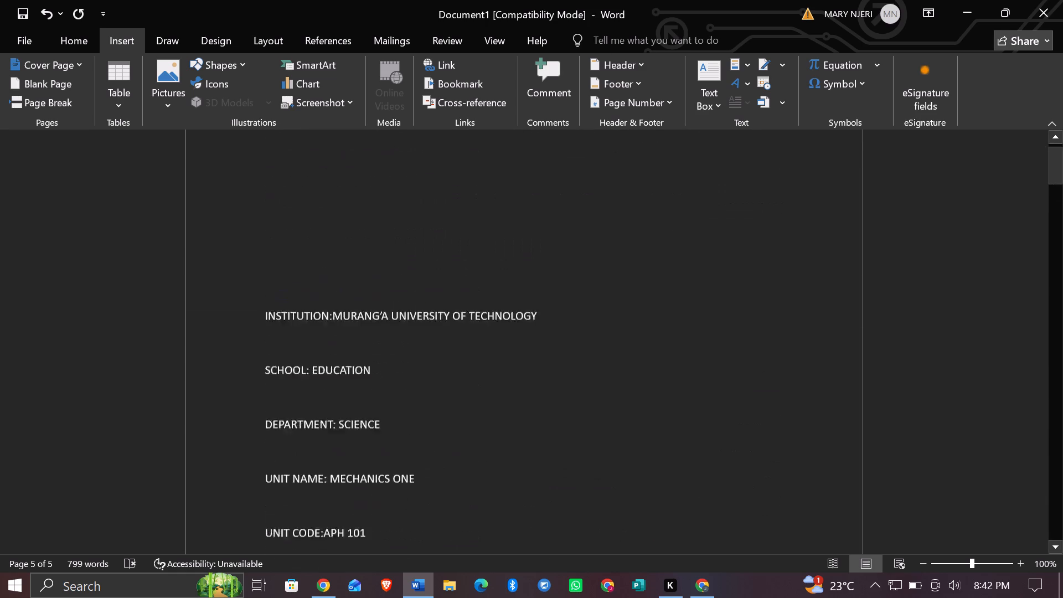
scroll(525, 347, "up", 10)
scroll(525, 347, "down", 3)
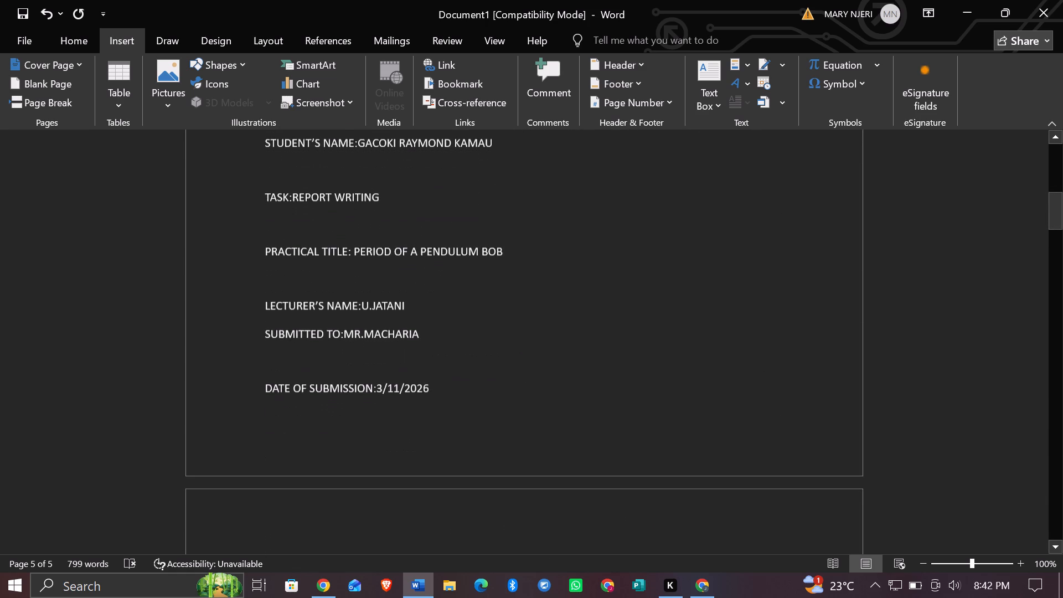
scroll(525, 347, "down", 1)
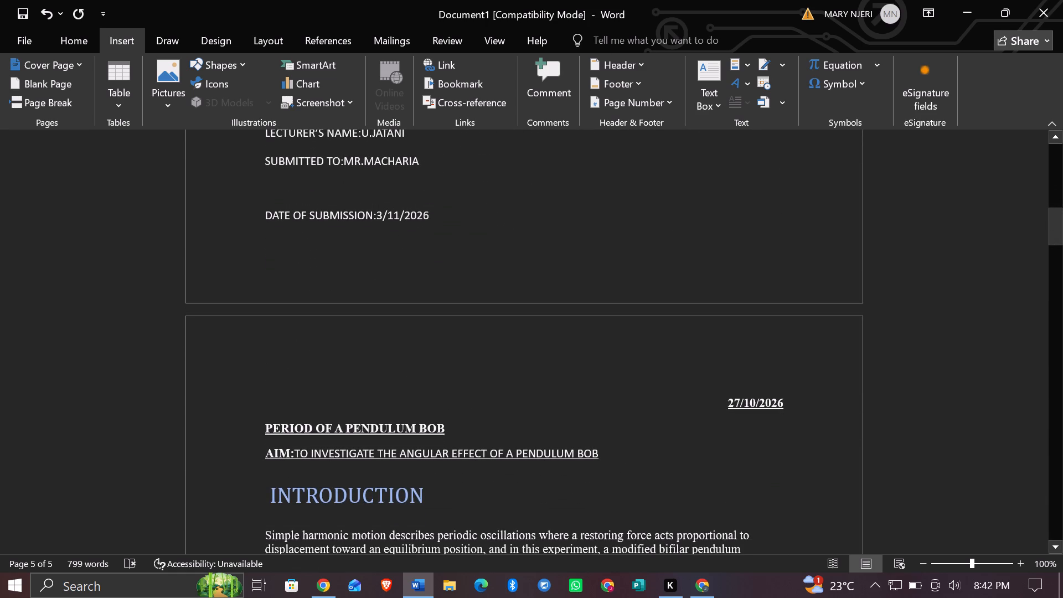
left_click(365, 381)
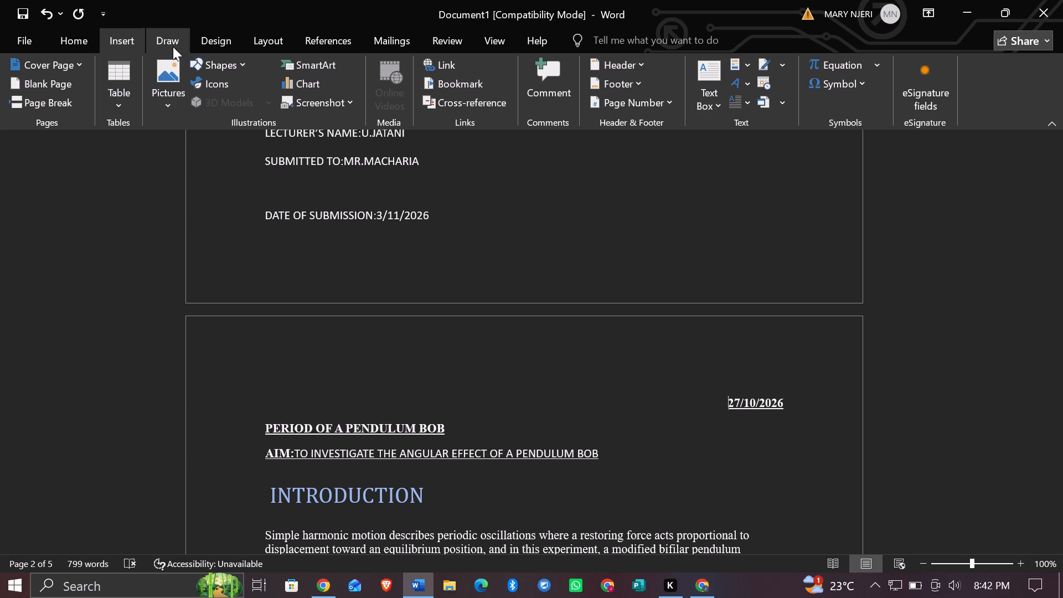
left_click(250, 34)
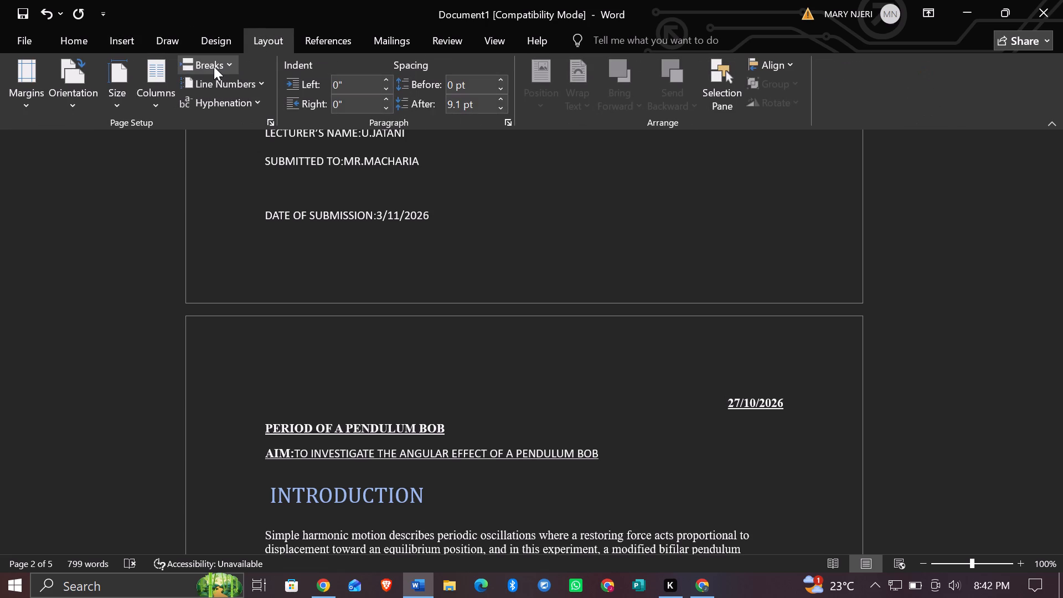
left_click(214, 66)
left_click(260, 284)
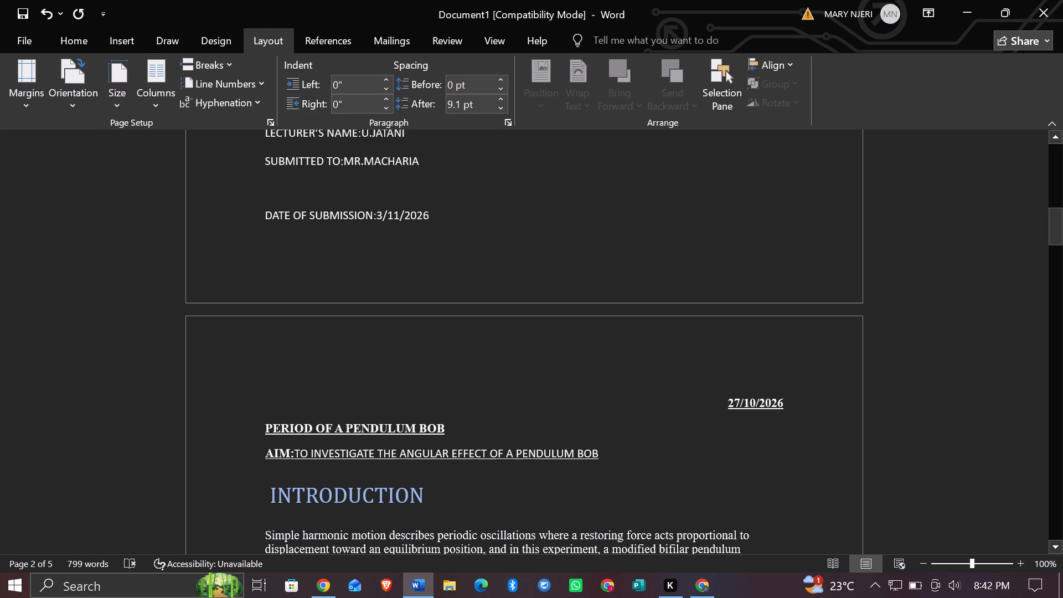
Open the cover page's footer and enable Different First Page for section 1.
left_click(427, 288)
double_click(480, 275)
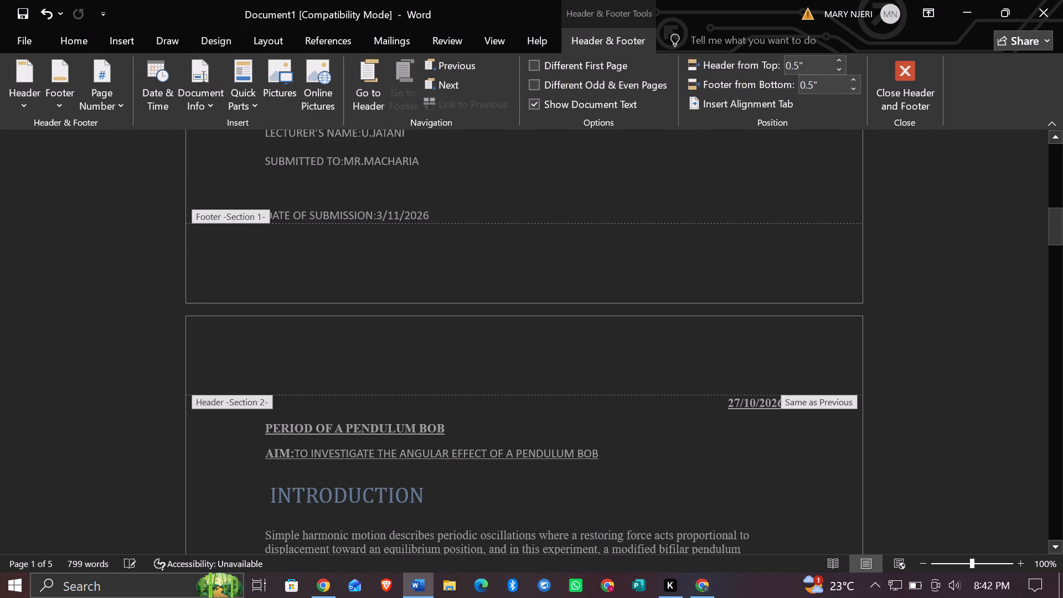
left_click(533, 67)
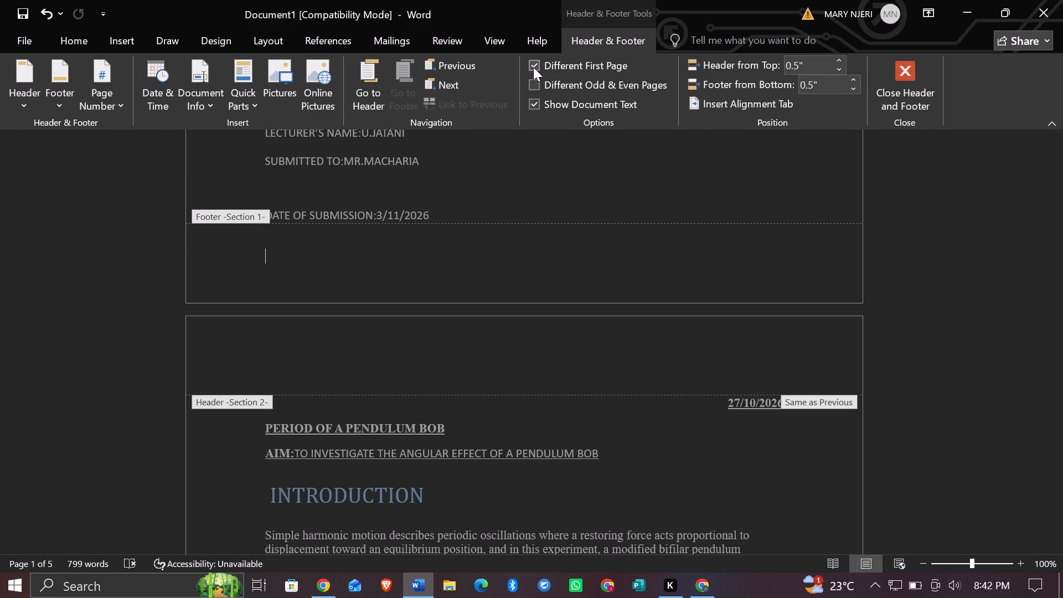
Add a Plain Number 2 page number at the bottom of the page in the section 2 footer below the apparatus list.
scroll(546, 319, "down", 2)
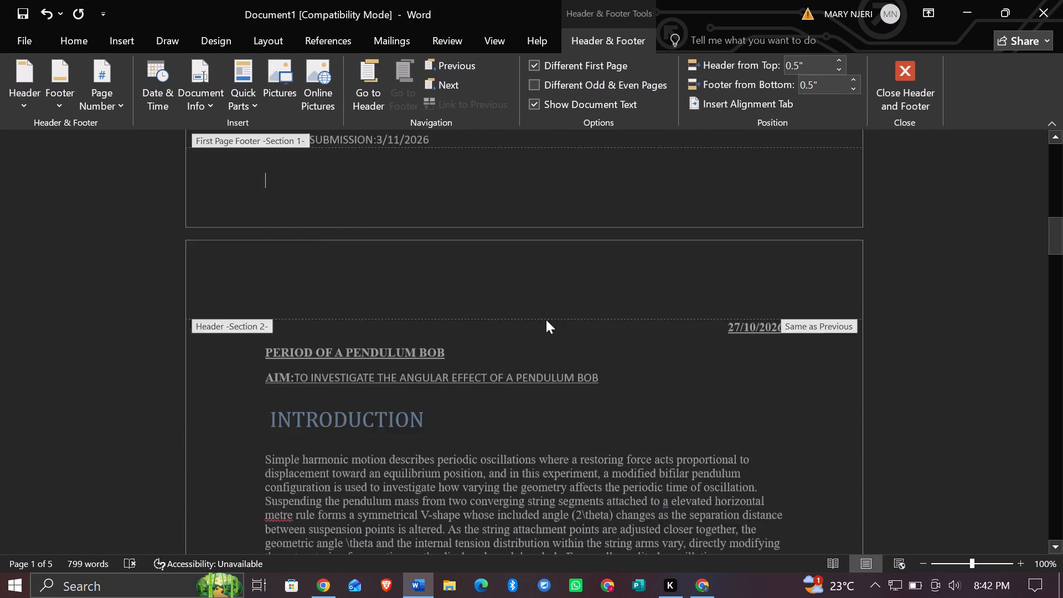
scroll(546, 319, "down", 3)
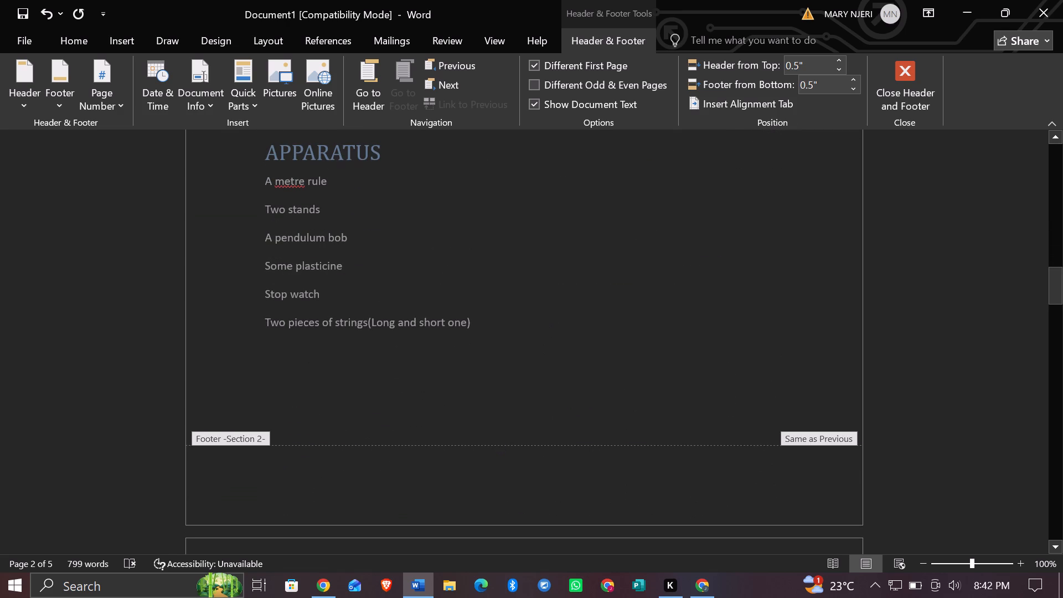
double_click(492, 476)
double_click(552, 320)
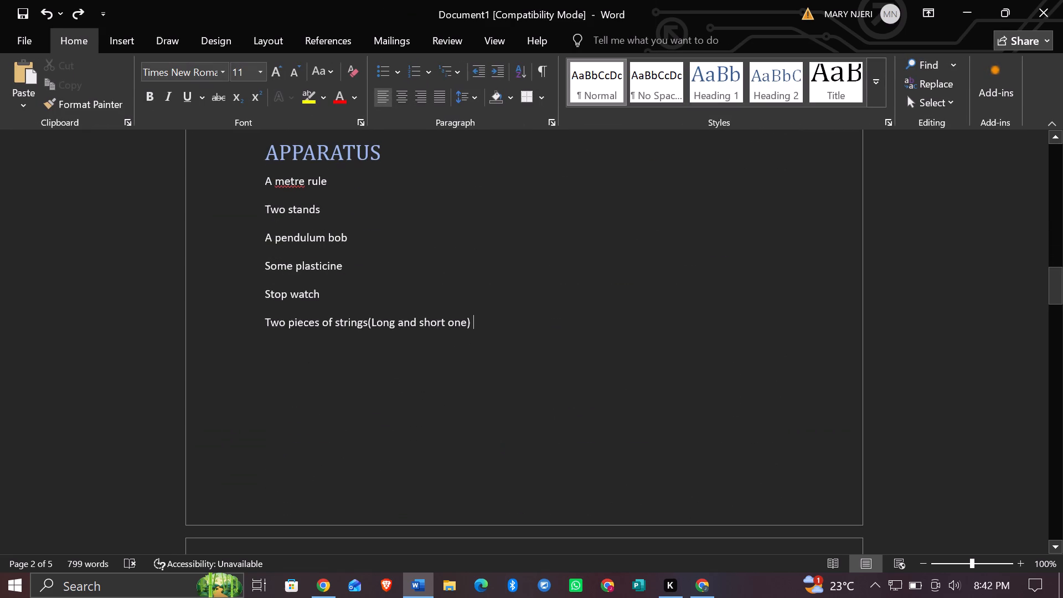
double_click(514, 478)
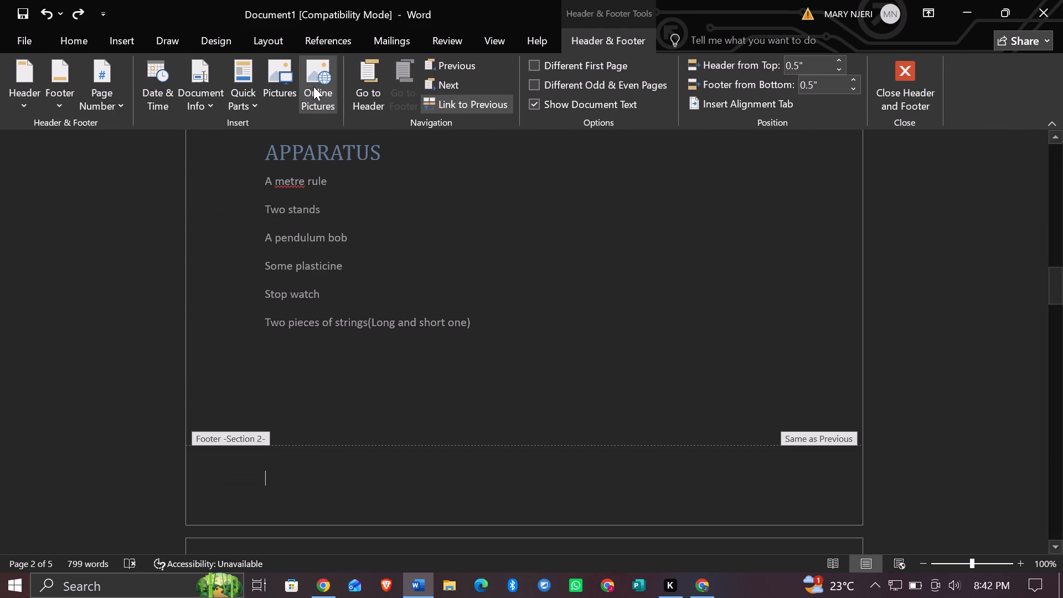
left_click(125, 39)
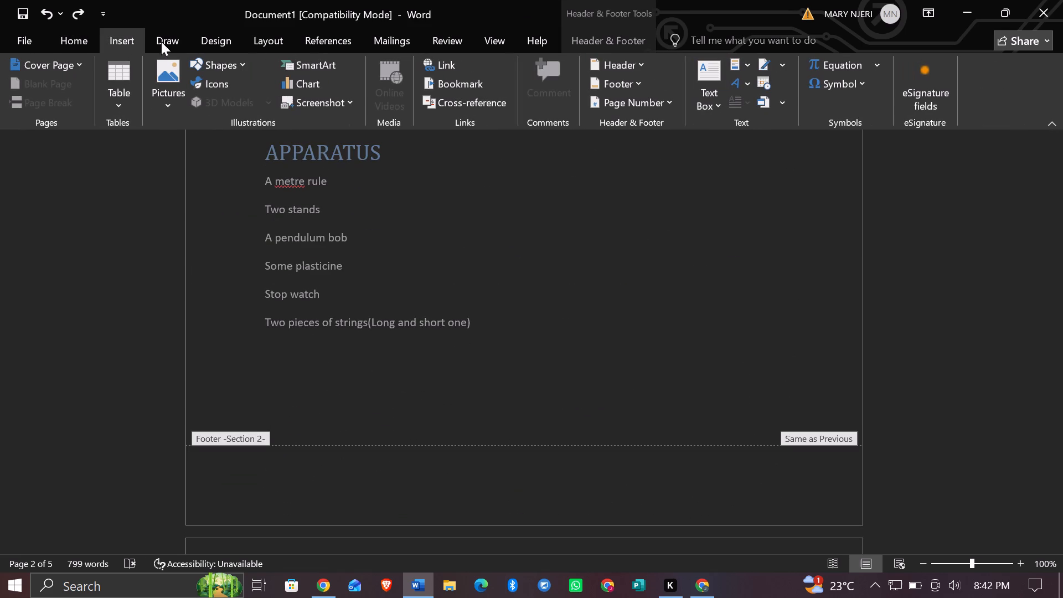
left_click(642, 106)
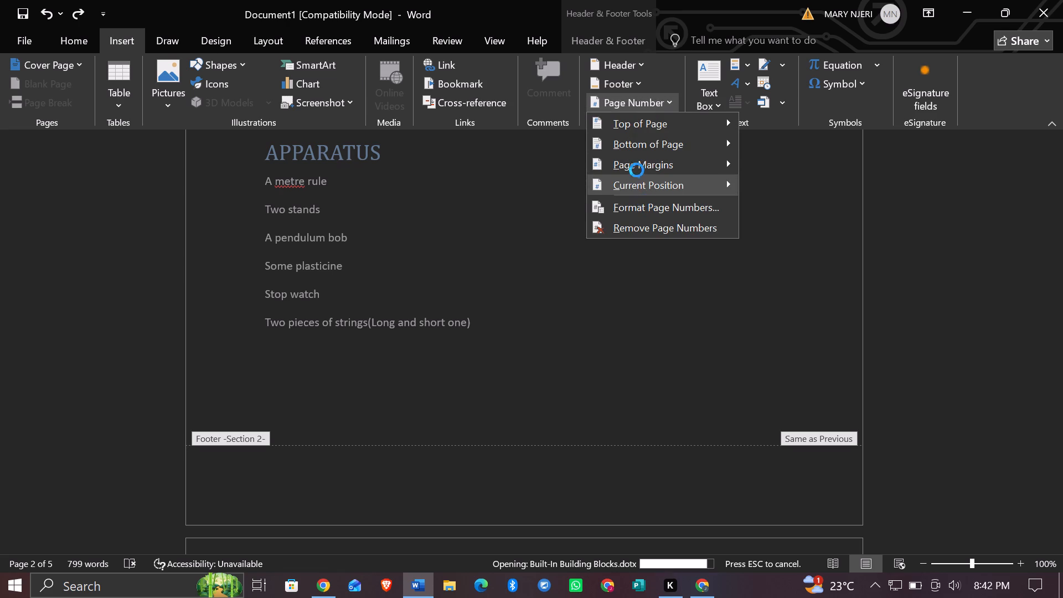
left_click(637, 143)
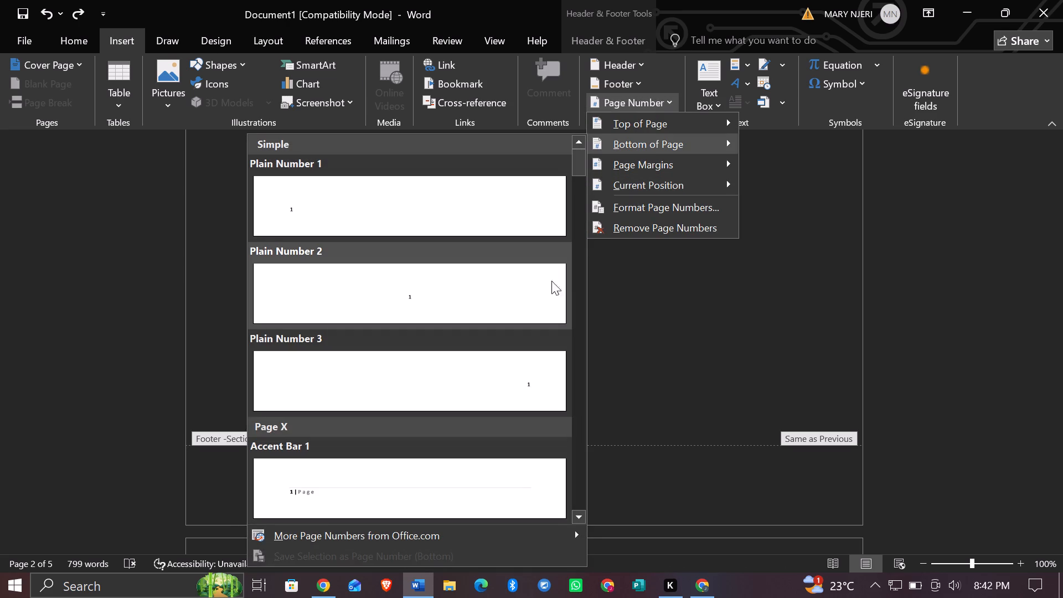
left_click(455, 284)
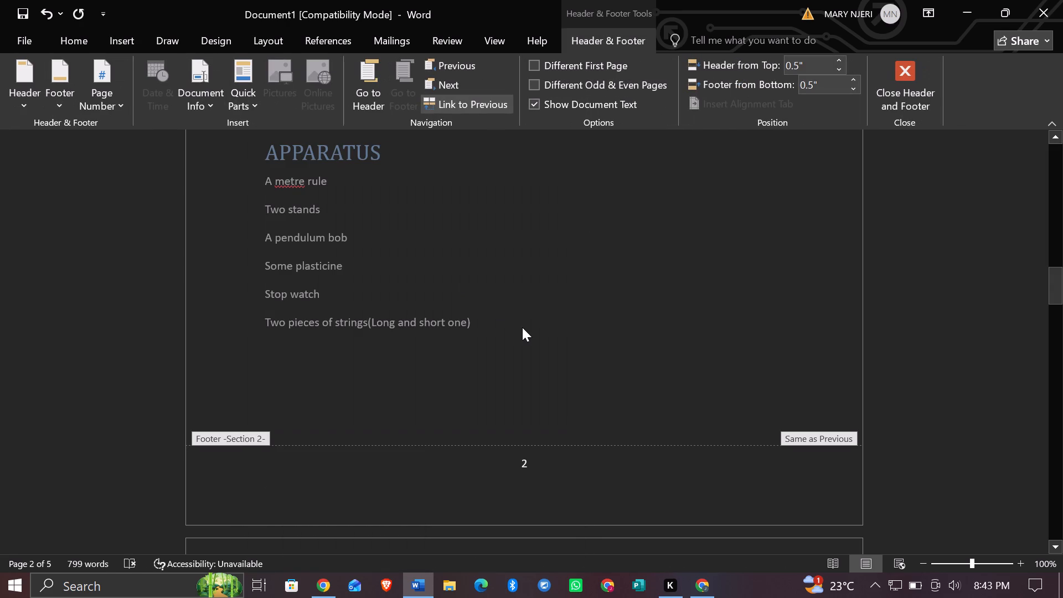
Format the section 2 page numbers to start at 1 instead of continuing from the previous section.
scroll(522, 327, "up", 3)
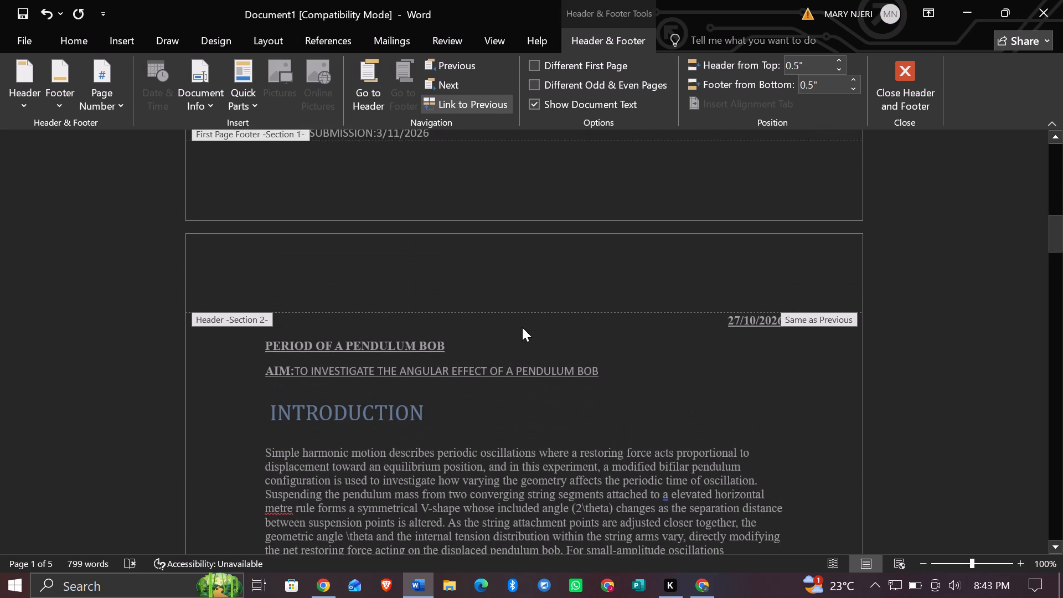
scroll(522, 327, "up", 1)
scroll(522, 327, "down", 3)
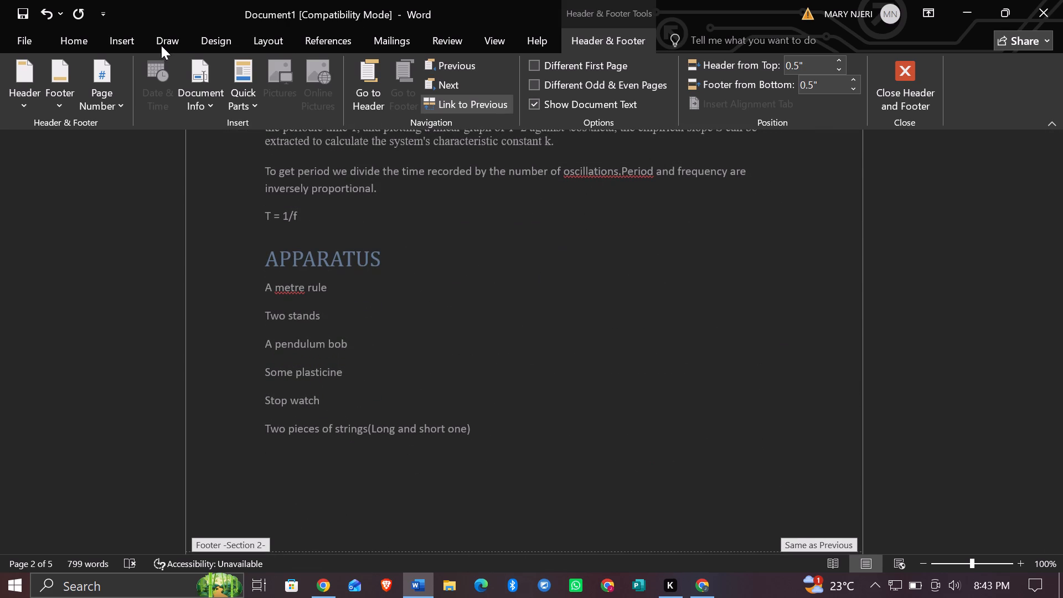
left_click(126, 45)
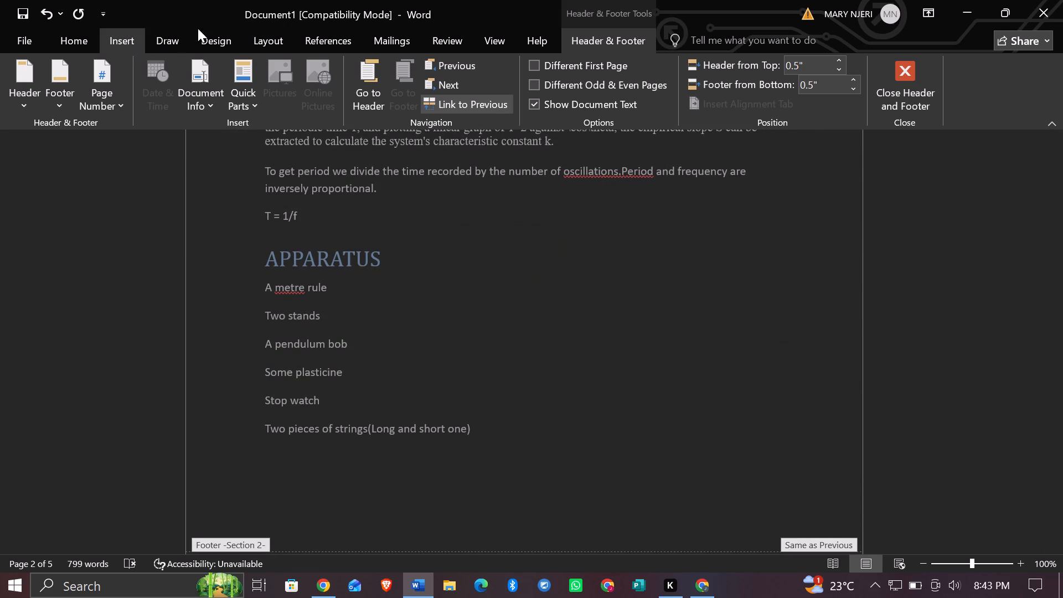
left_click(625, 97)
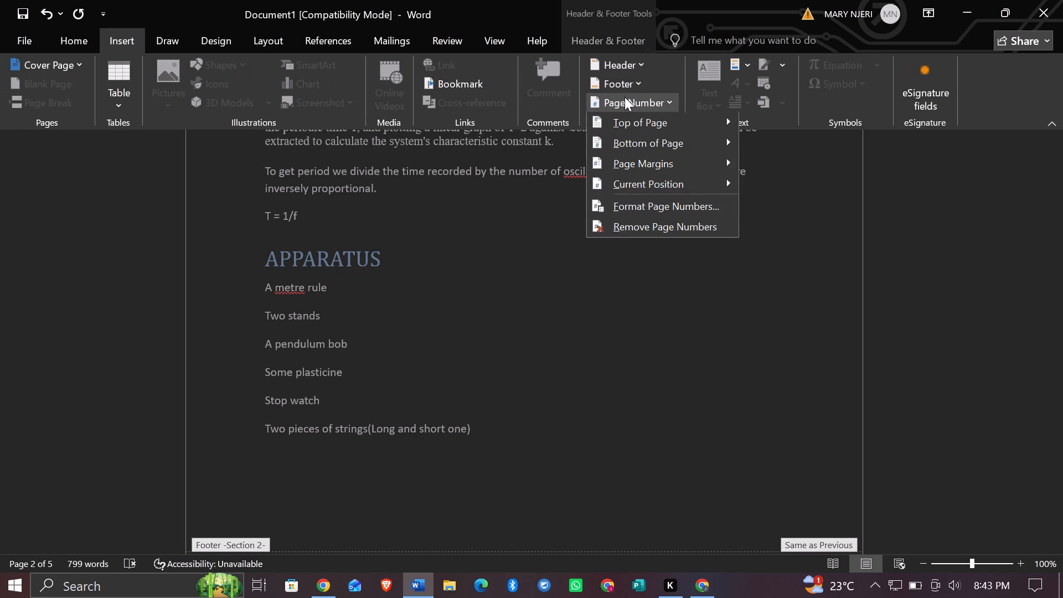
left_click(643, 202)
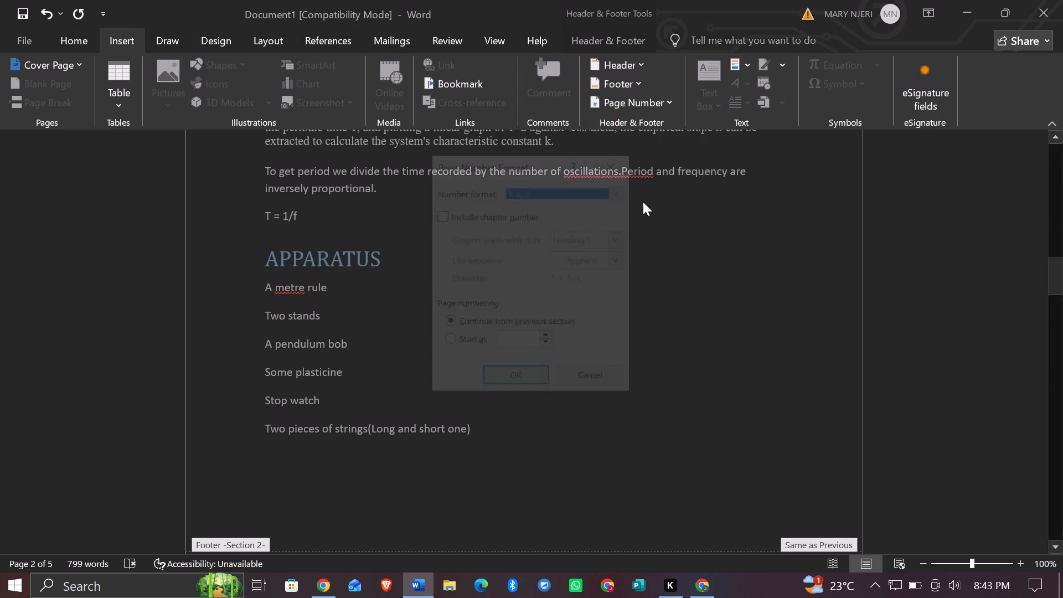
left_click(549, 336)
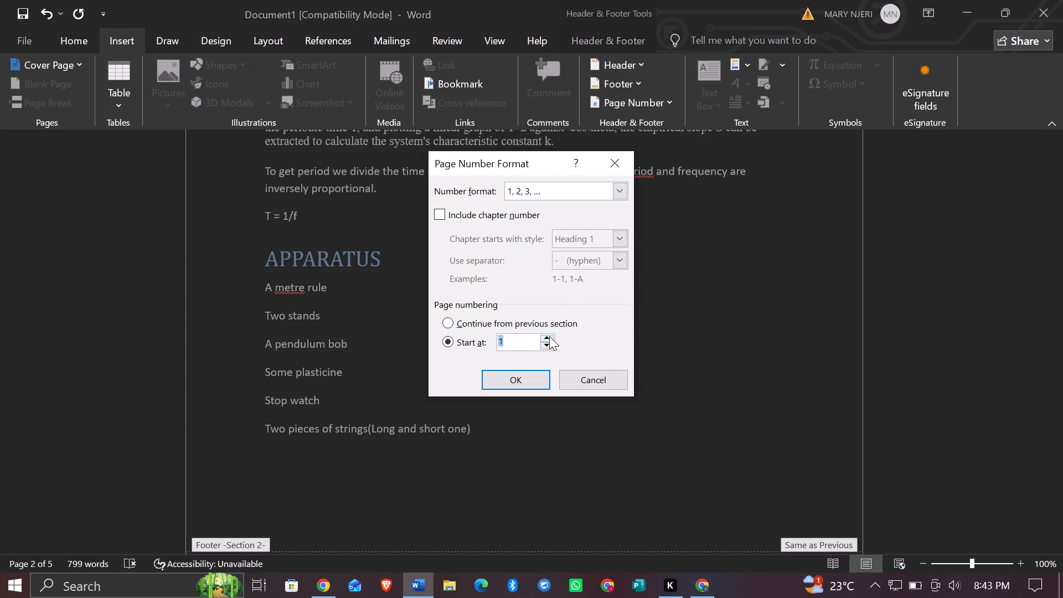
left_click(520, 380)
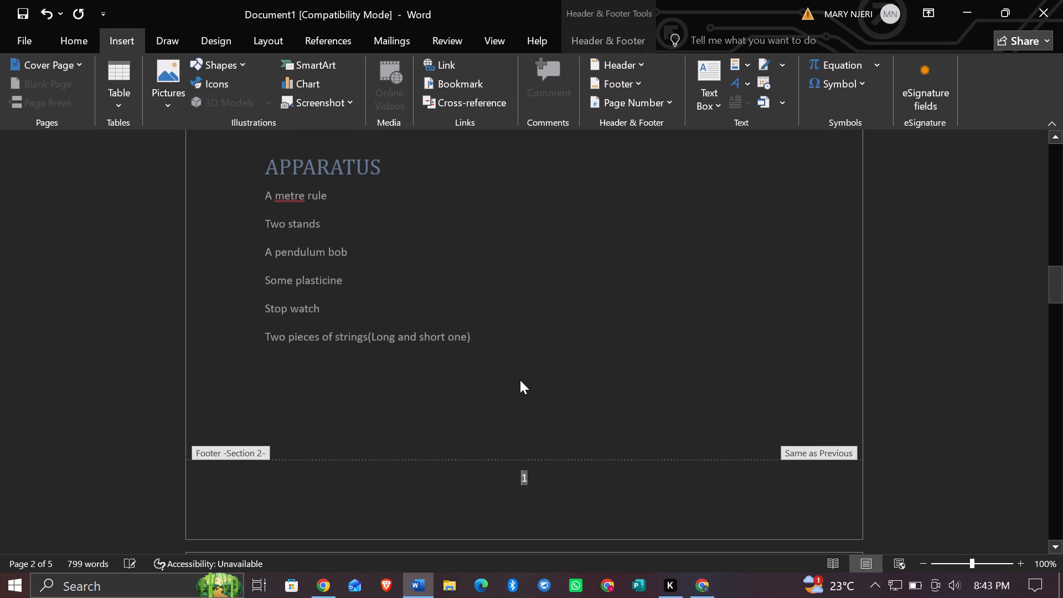
Check the page numbers and section footers from the cover page through the REFERENCES page.
scroll(507, 373, "up", 2)
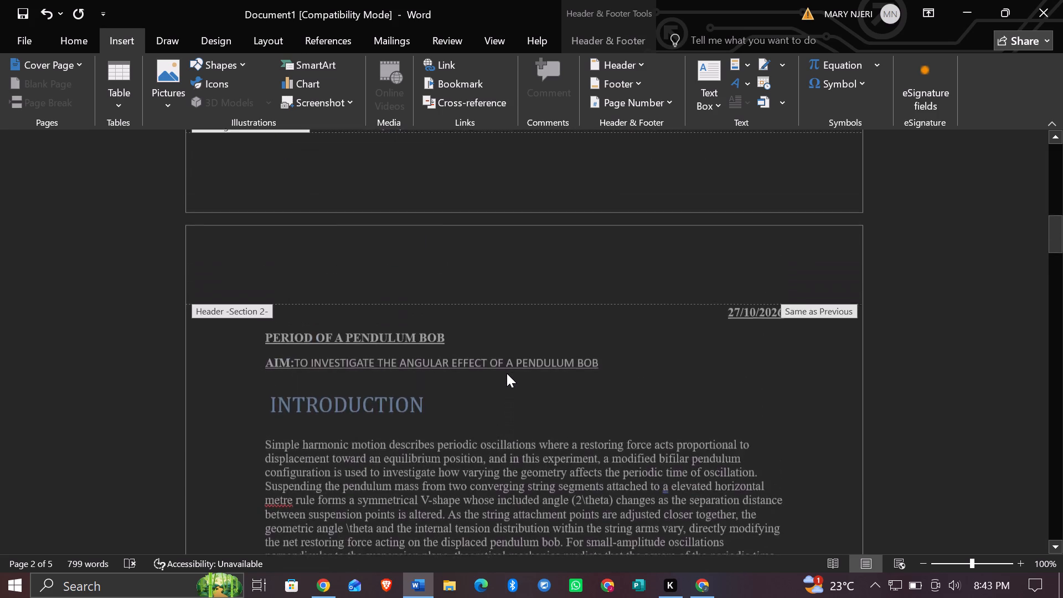
scroll(507, 373, "up", 2)
scroll(507, 373, "down", 7)
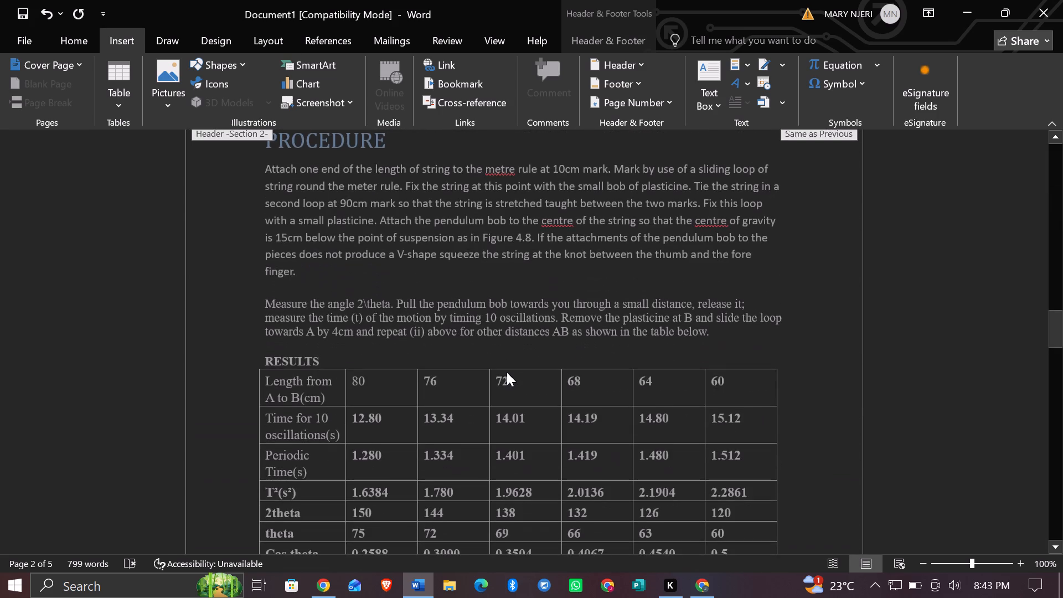
scroll(507, 372, "down", 6)
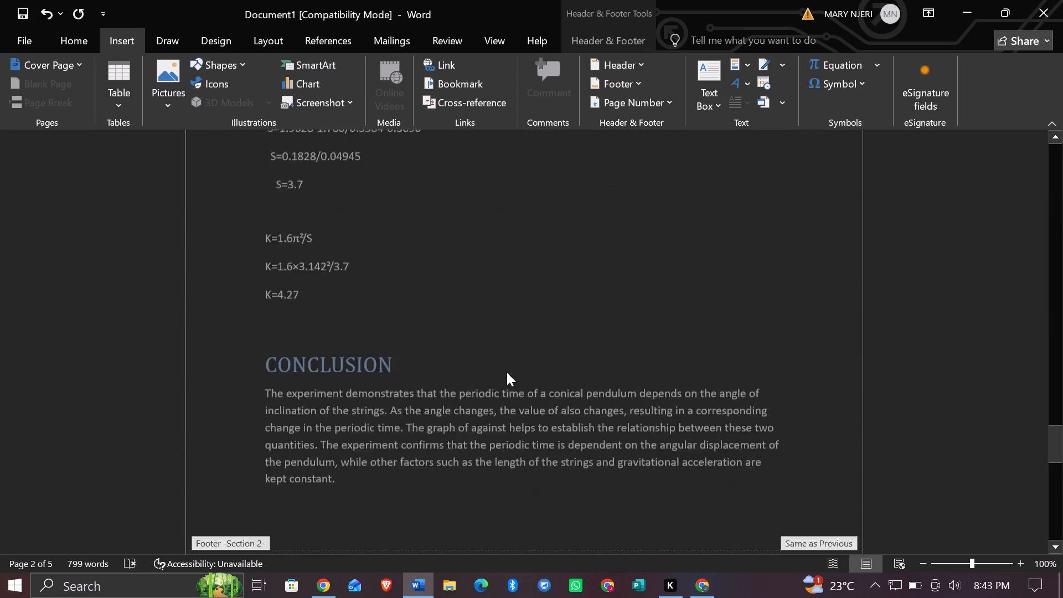
scroll(507, 372, "down", 2)
scroll(507, 372, "up", 1)
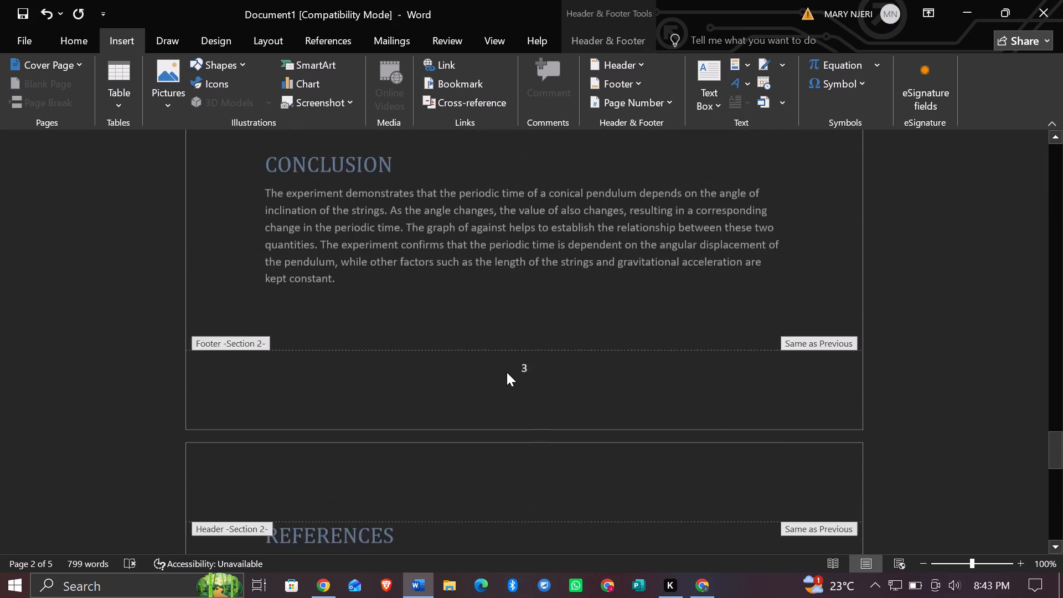
scroll(507, 372, "up", 4)
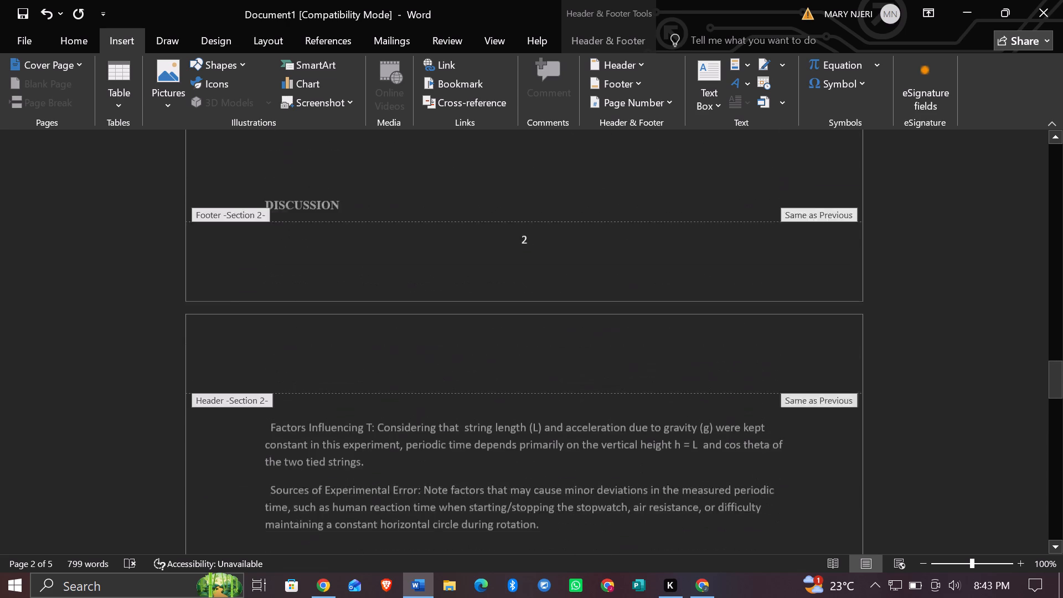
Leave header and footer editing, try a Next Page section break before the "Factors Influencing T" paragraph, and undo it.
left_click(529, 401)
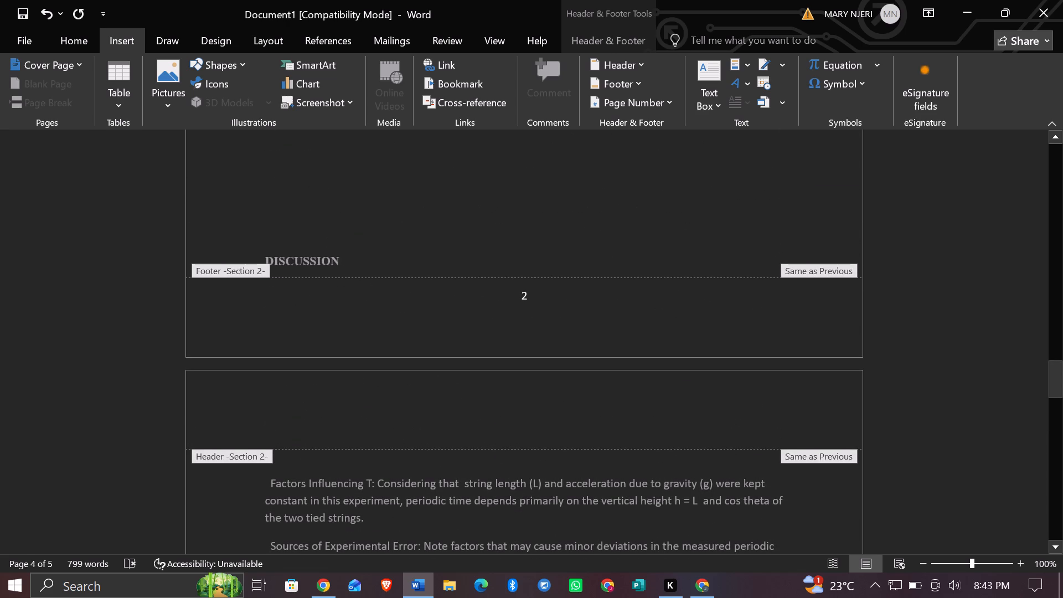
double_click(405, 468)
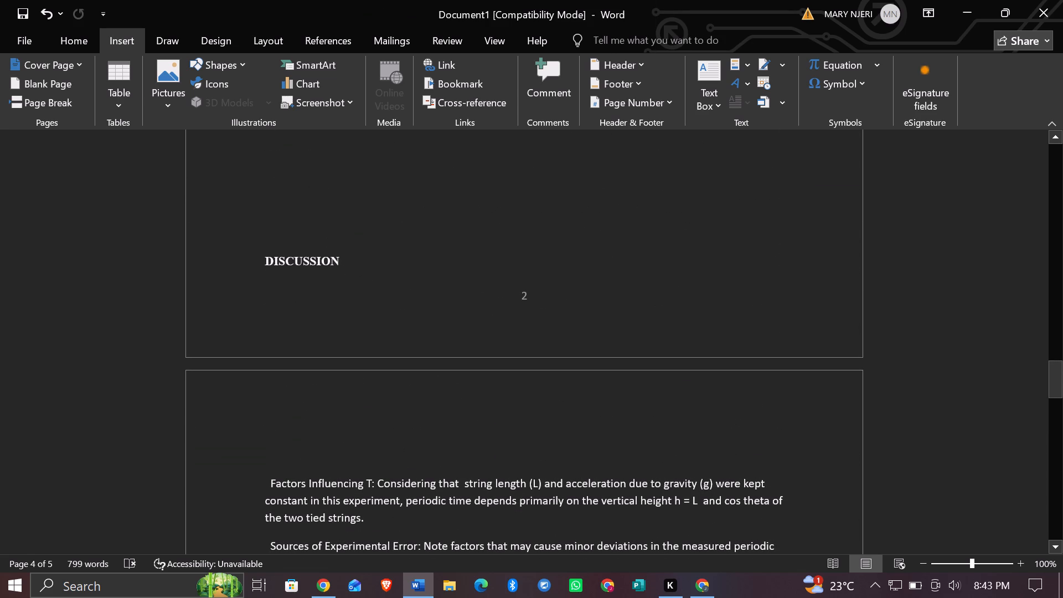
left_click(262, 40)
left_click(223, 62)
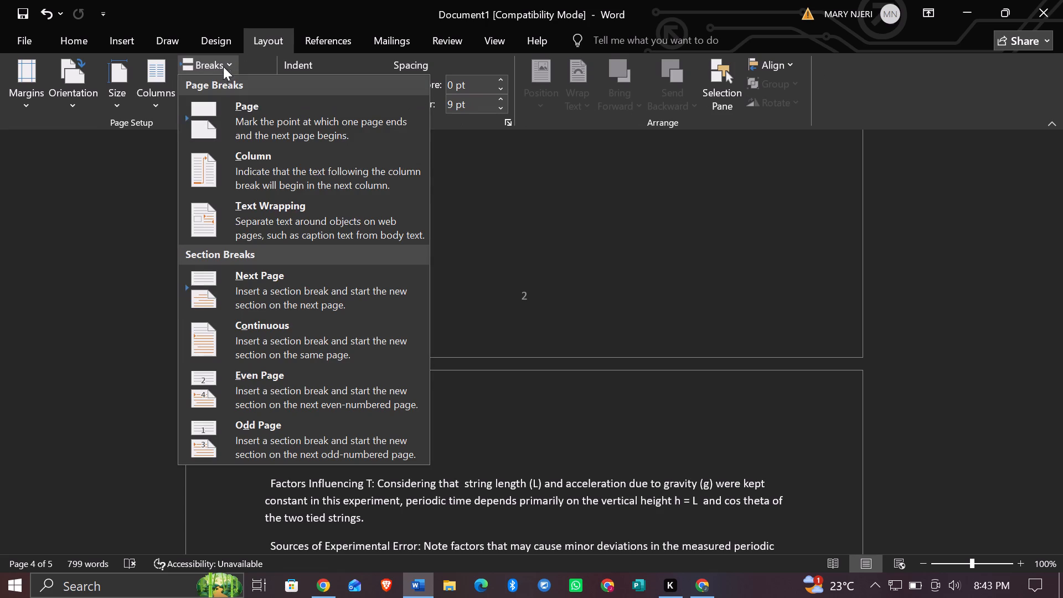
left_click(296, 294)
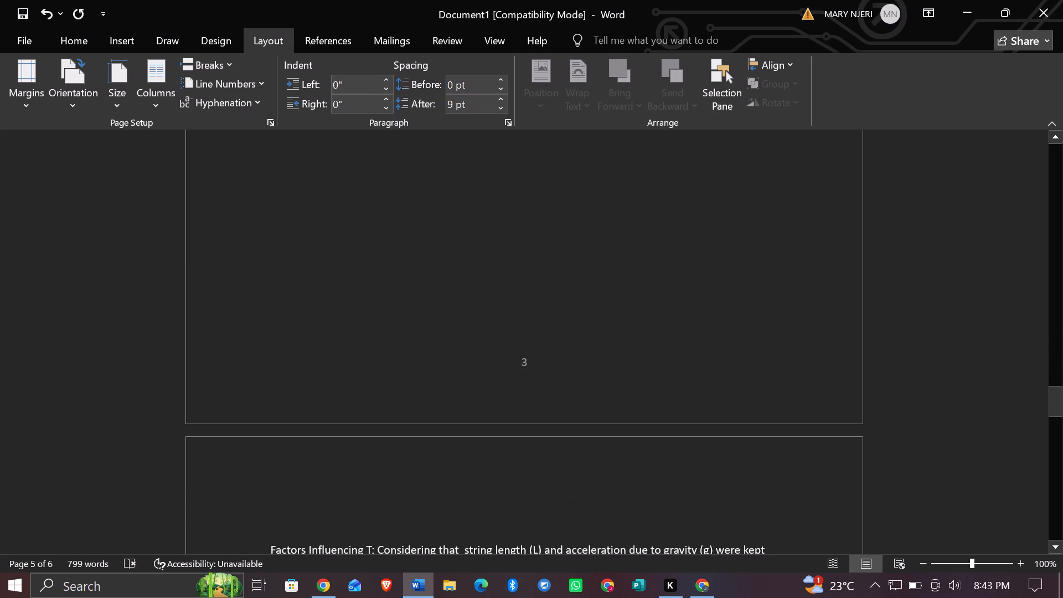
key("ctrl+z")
Delete the extra leading space in front of the "Factors Influencing T" paragraph.
scroll(370, 271, "up", 1)
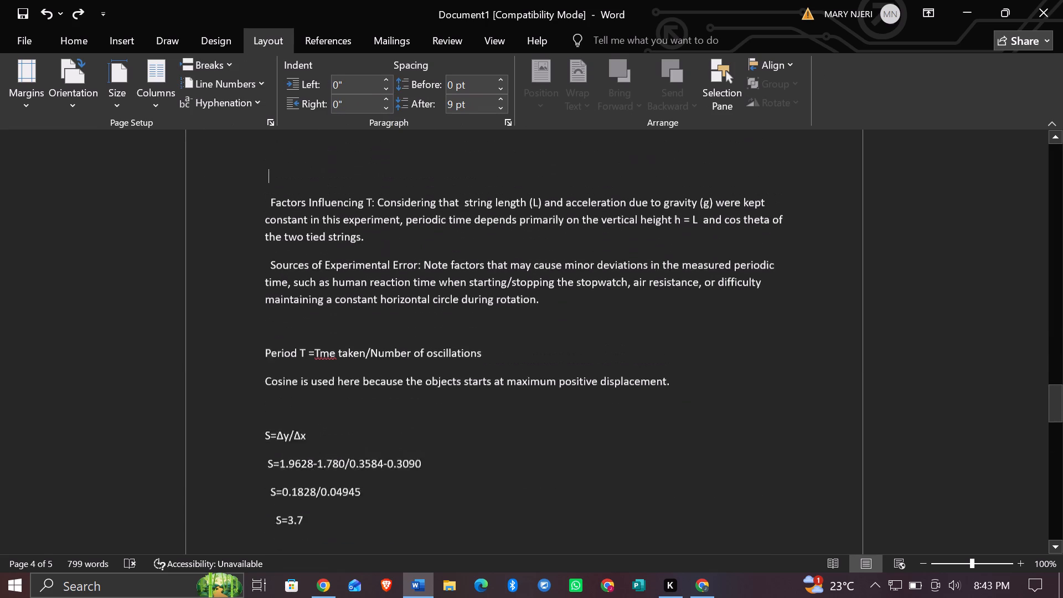
scroll(370, 271, "up", 1)
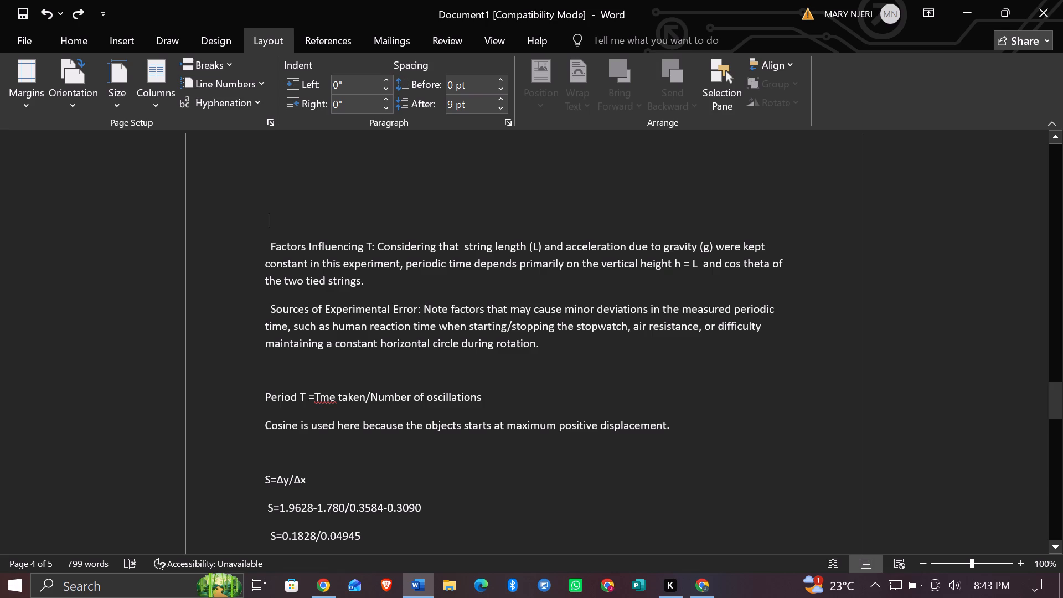
left_click(266, 250)
key("BackSpace")
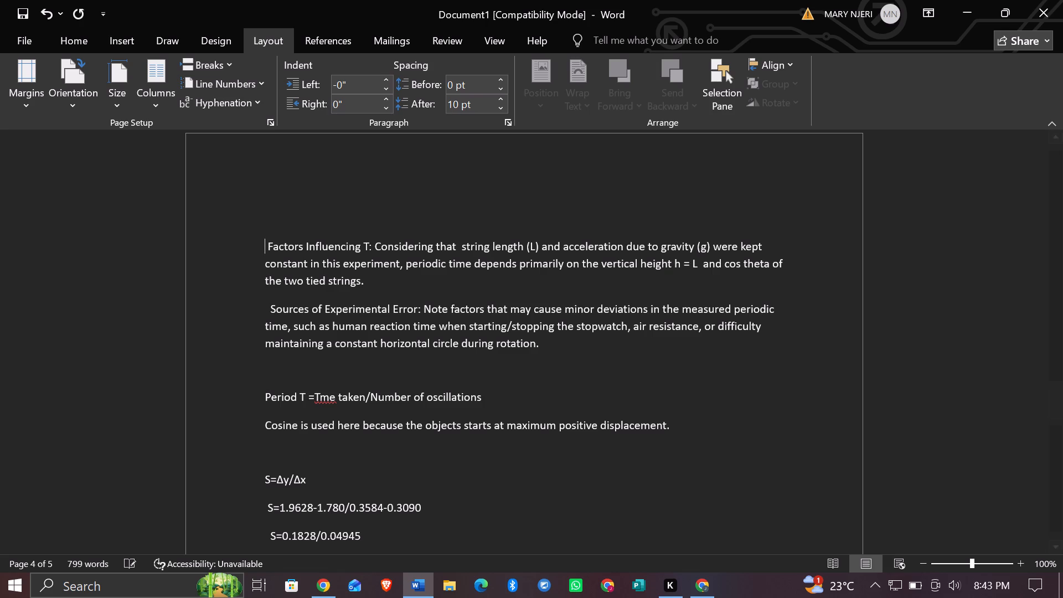
key("BackSpace")
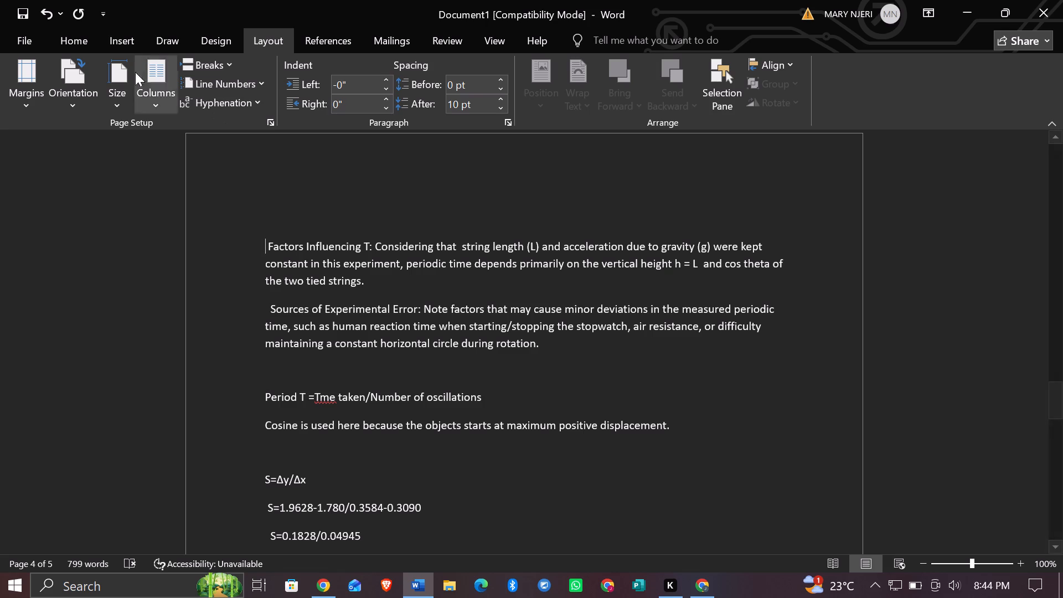
Insert a section break starting a new page before the "Factors Influencing T" paragraph.
left_click(122, 43)
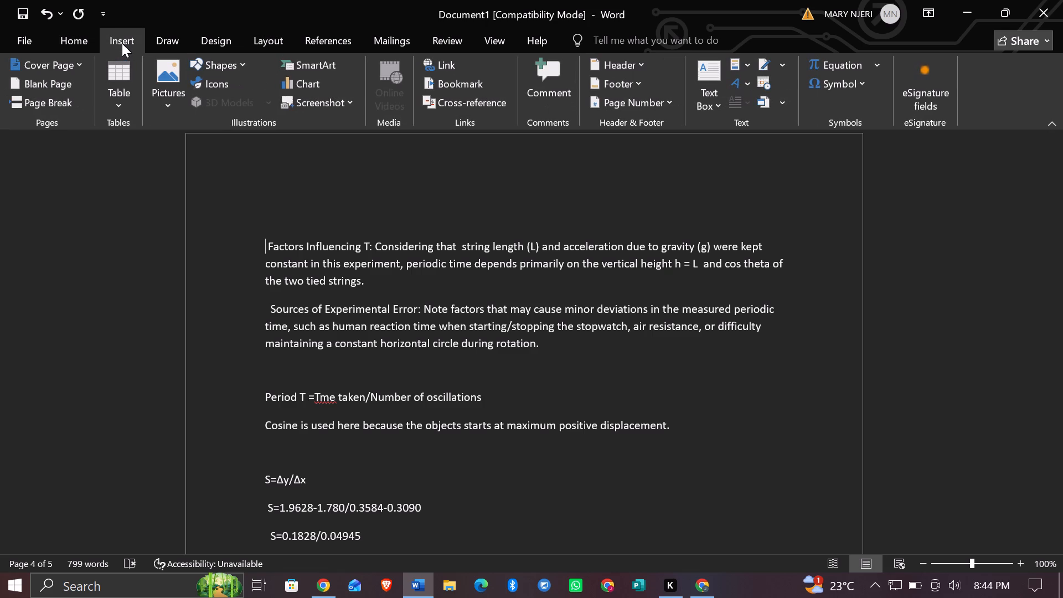
left_click(264, 36)
left_click(209, 60)
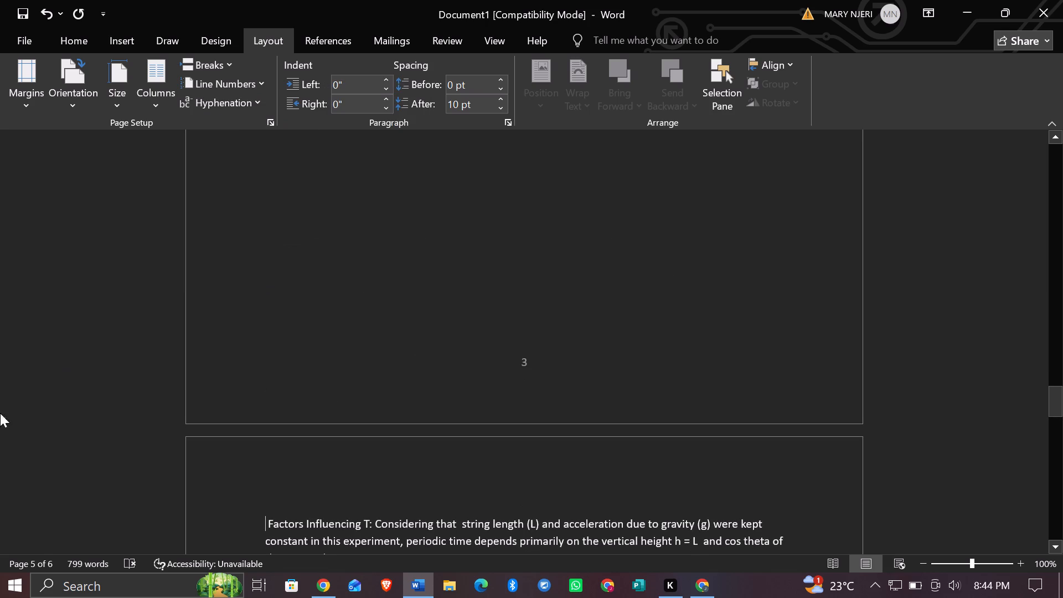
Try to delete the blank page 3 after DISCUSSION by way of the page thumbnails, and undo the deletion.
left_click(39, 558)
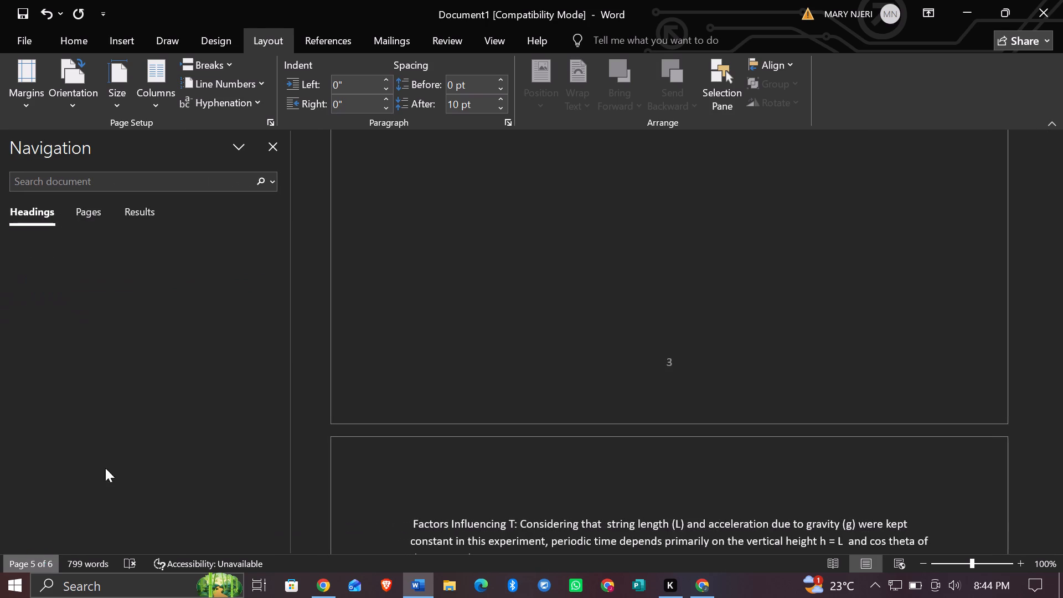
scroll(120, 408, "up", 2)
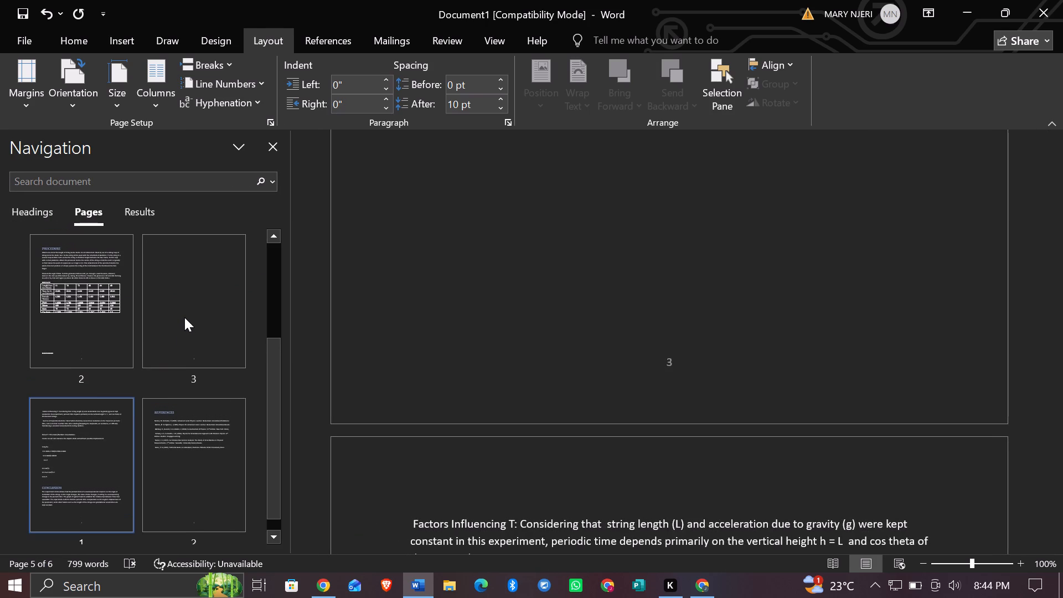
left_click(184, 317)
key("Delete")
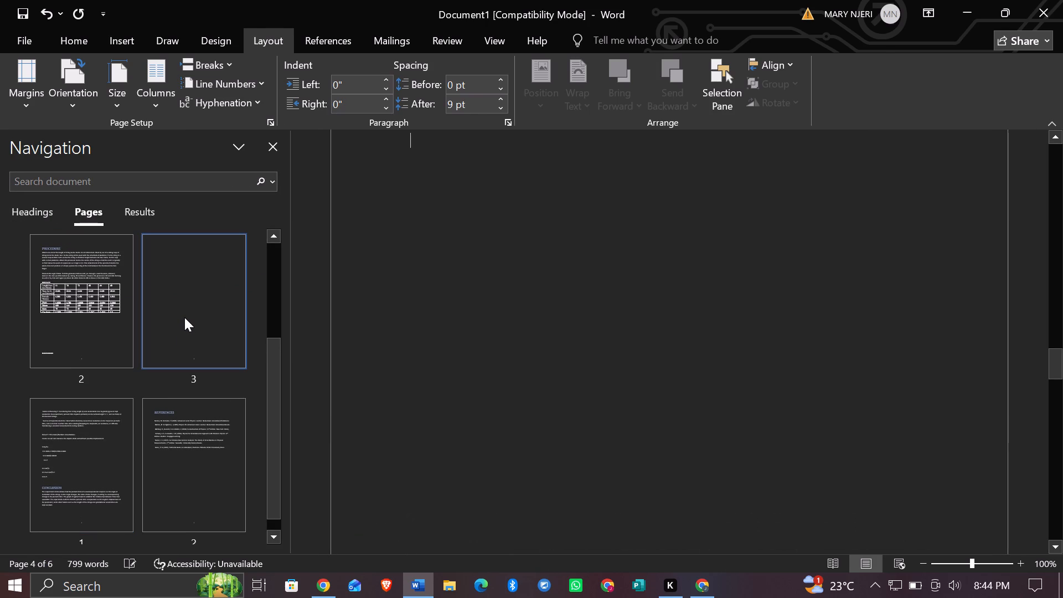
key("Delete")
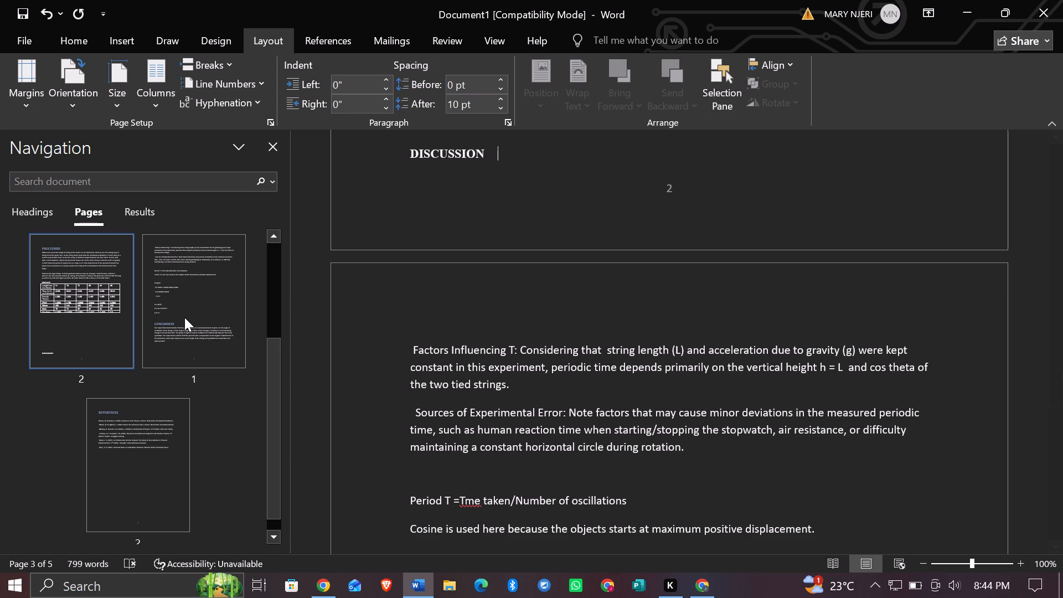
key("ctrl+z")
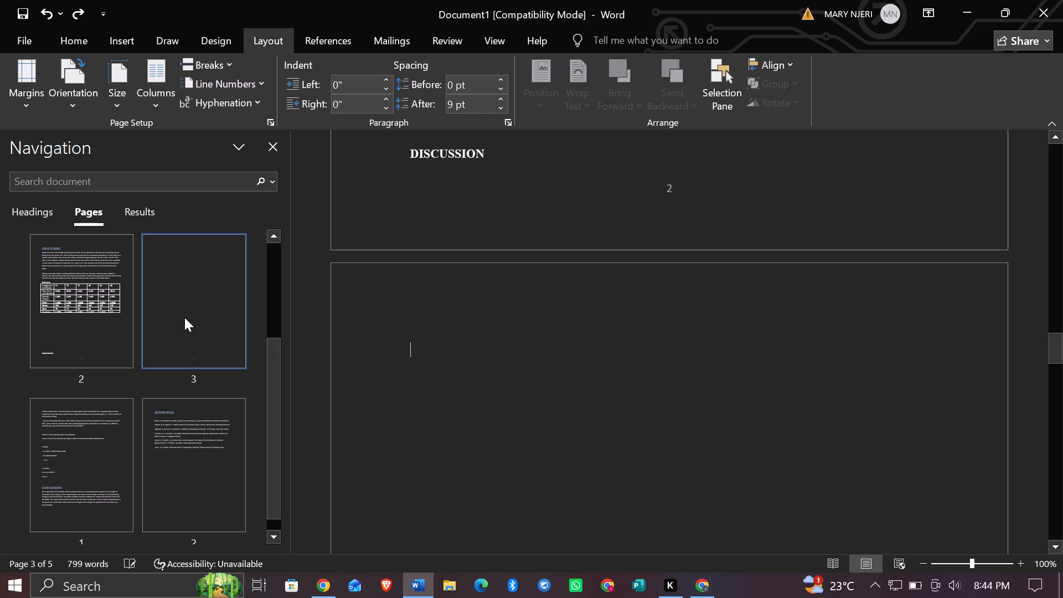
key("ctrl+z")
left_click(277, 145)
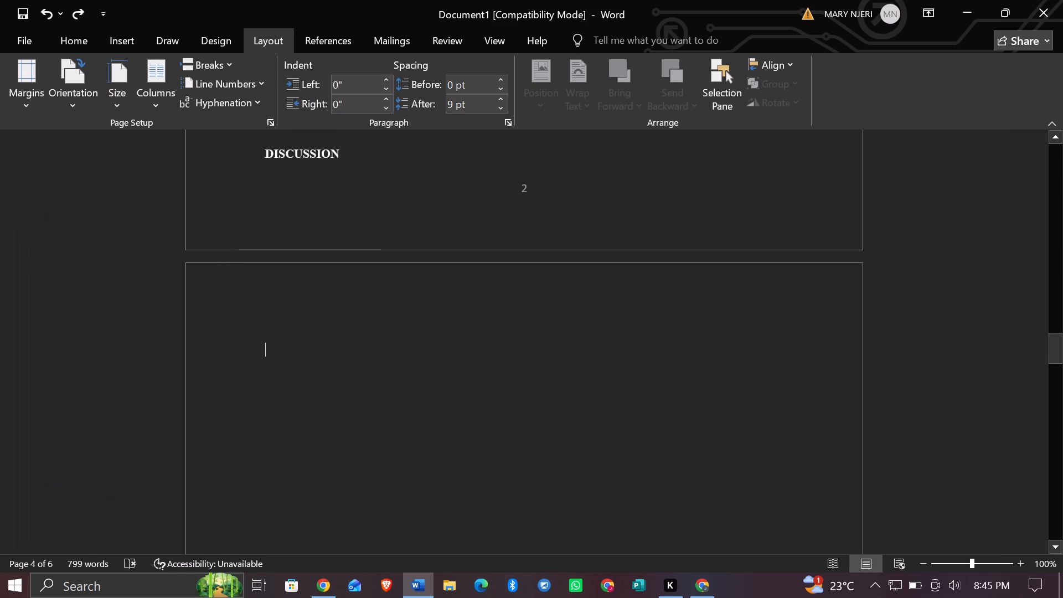
Remove the blank page between the DISCUSSION heading and the "Factors Influencing T" paragraph.
scroll(401, 264, "up", 2)
scroll(401, 264, "down", 5)
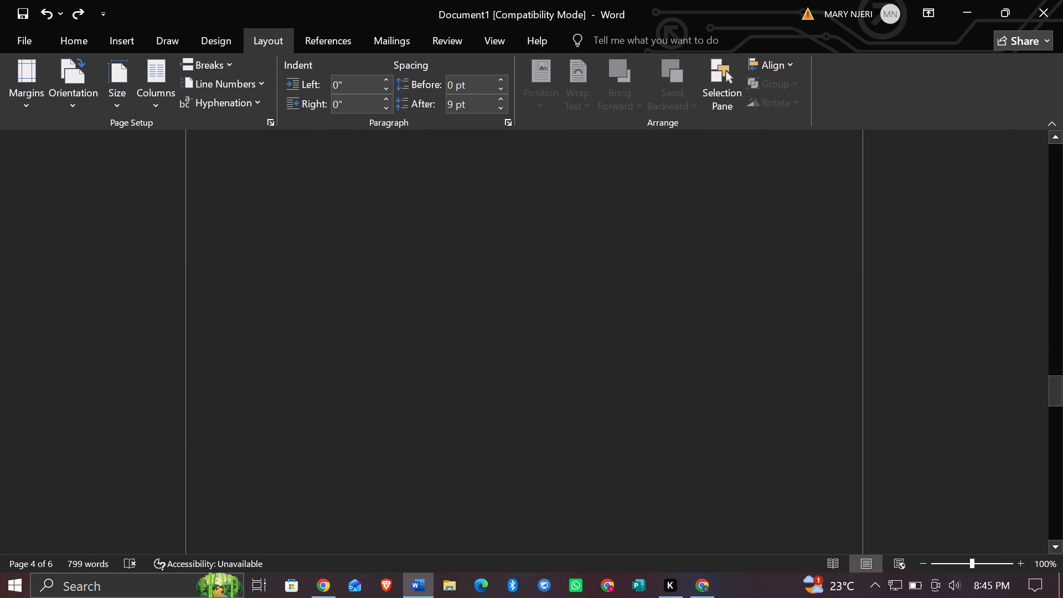
scroll(401, 264, "down", 2)
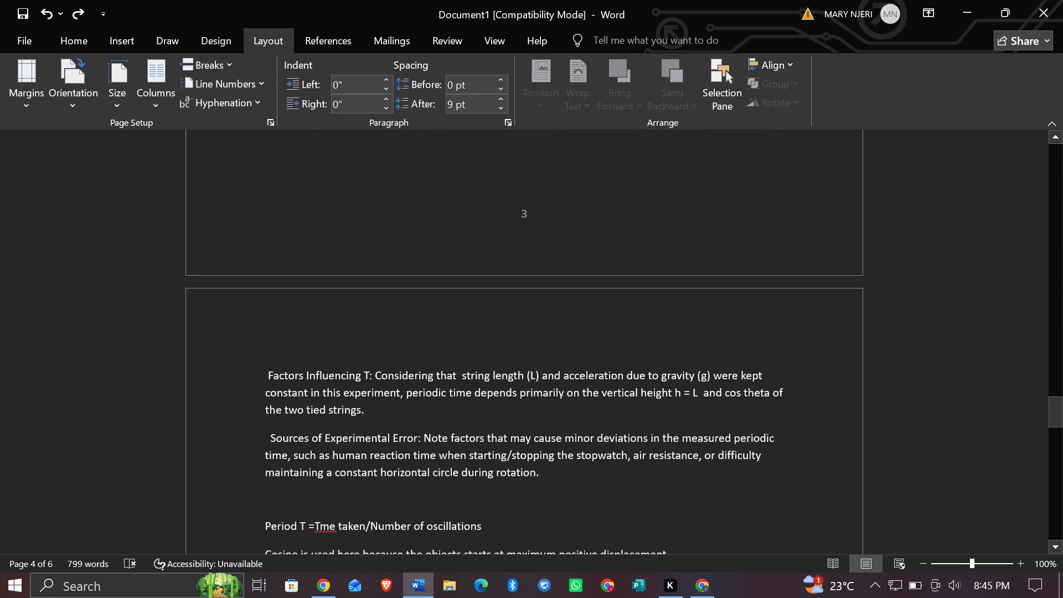
left_click(264, 378)
key("BackSpace")
key("BackSpace")
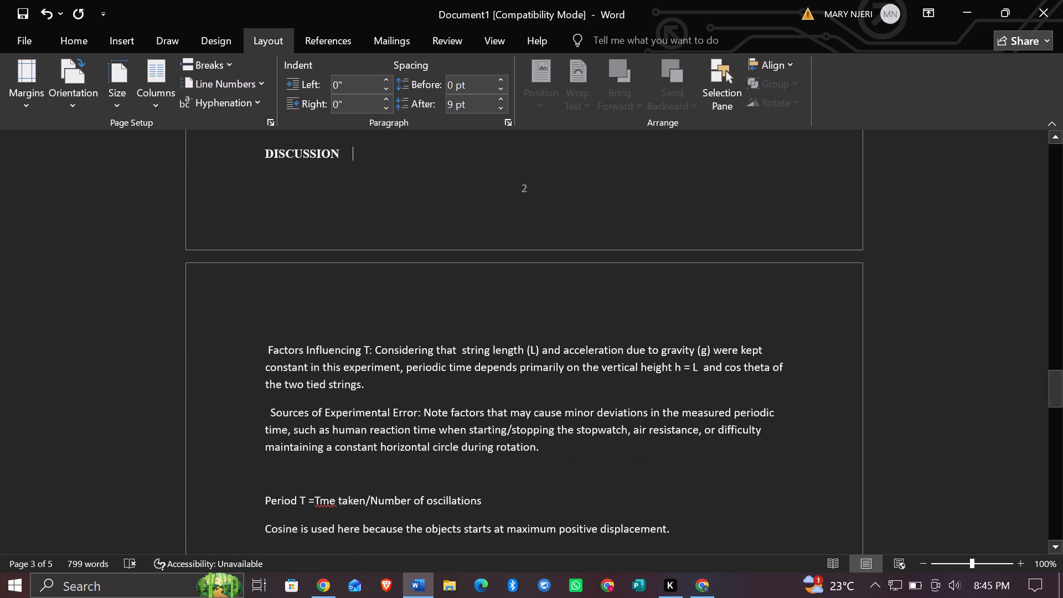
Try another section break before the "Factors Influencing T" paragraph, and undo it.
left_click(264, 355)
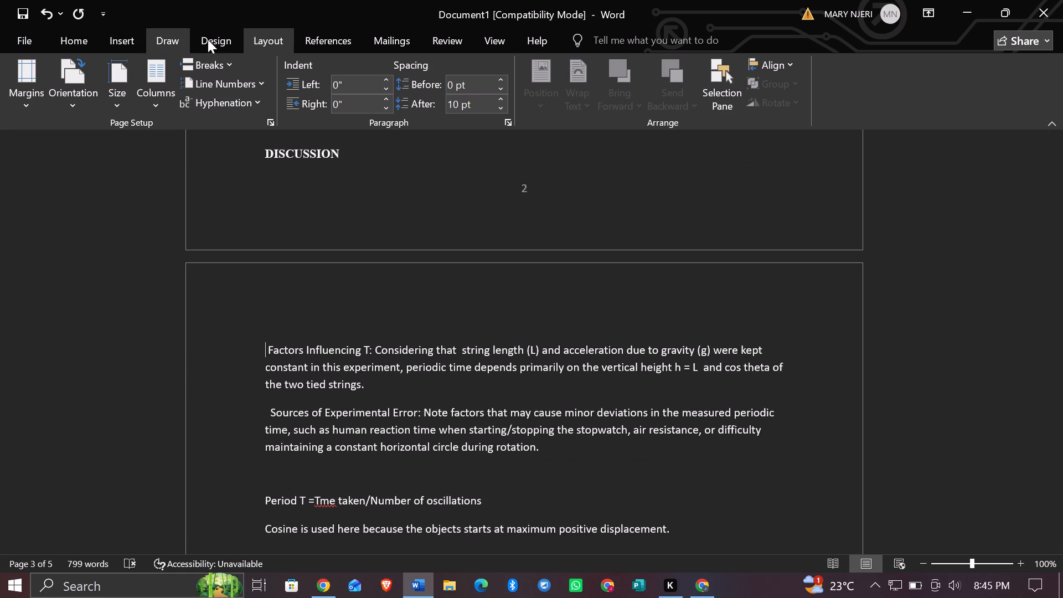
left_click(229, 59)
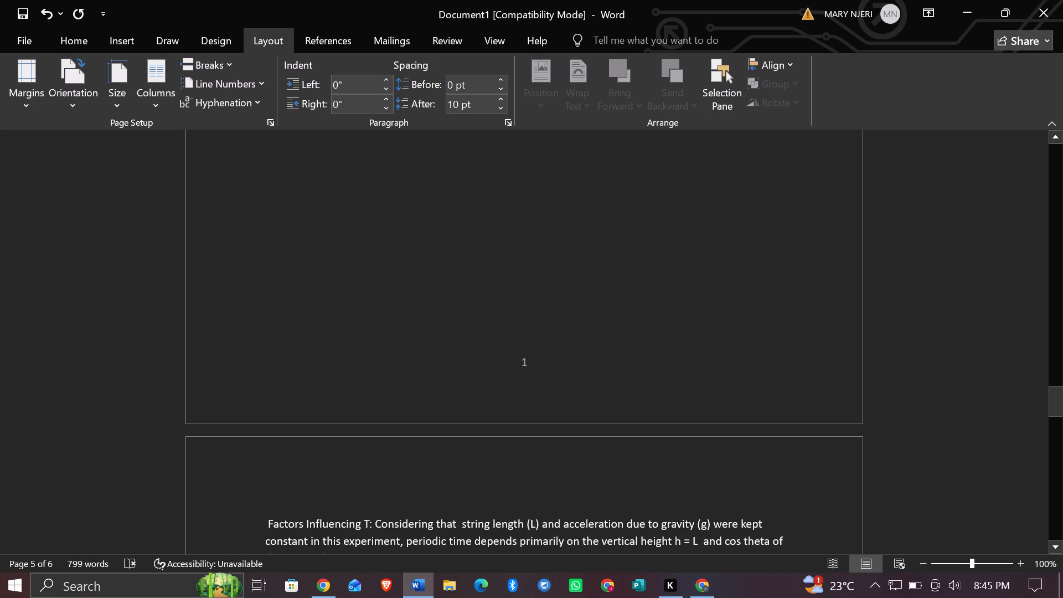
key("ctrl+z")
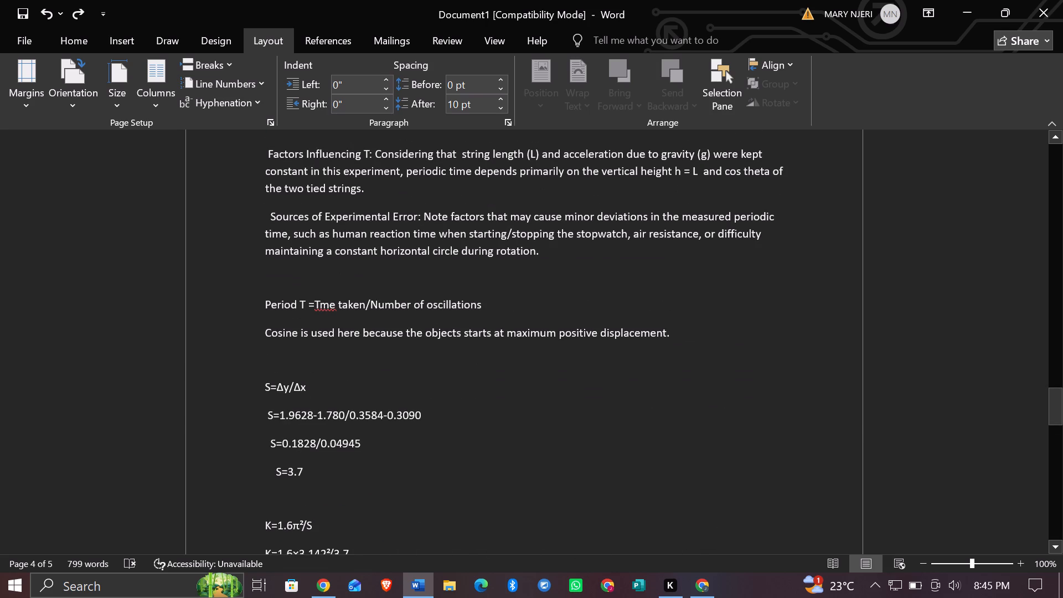
Insert a Continuous section break at the end of the "Factors Influencing T" paragraph, after "the two tied strings.".
left_click_drag(1062, 399, 1059, 390)
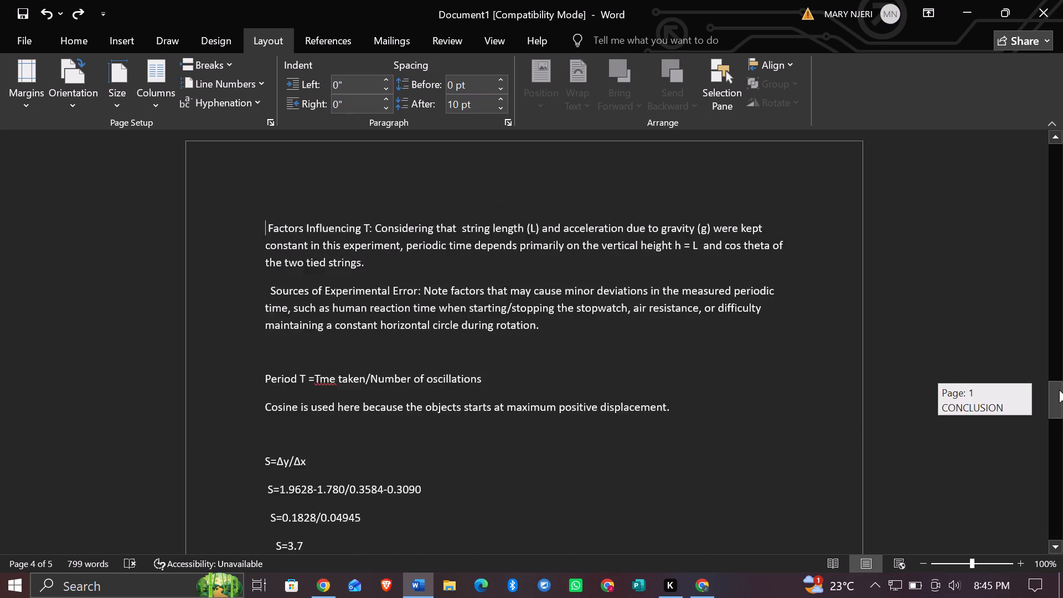
left_click_drag(1059, 390, 1053, 382)
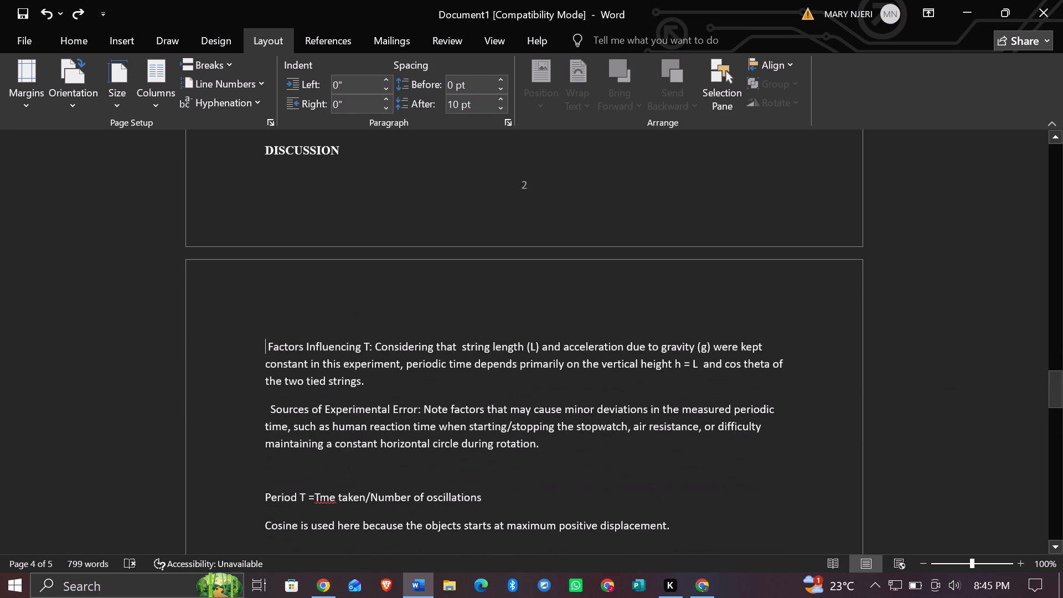
left_click(380, 388)
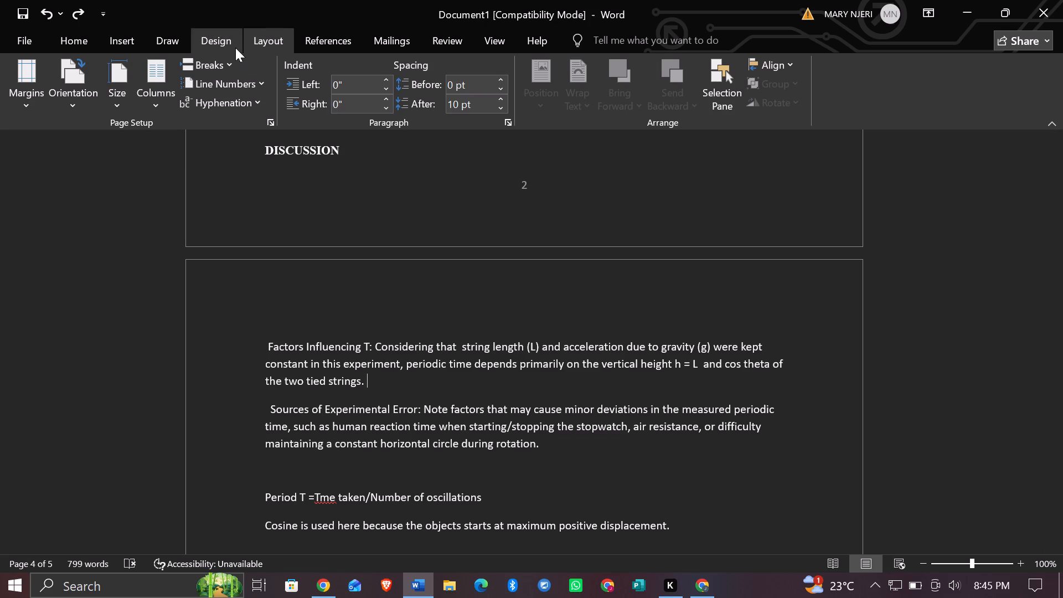
left_click(231, 71)
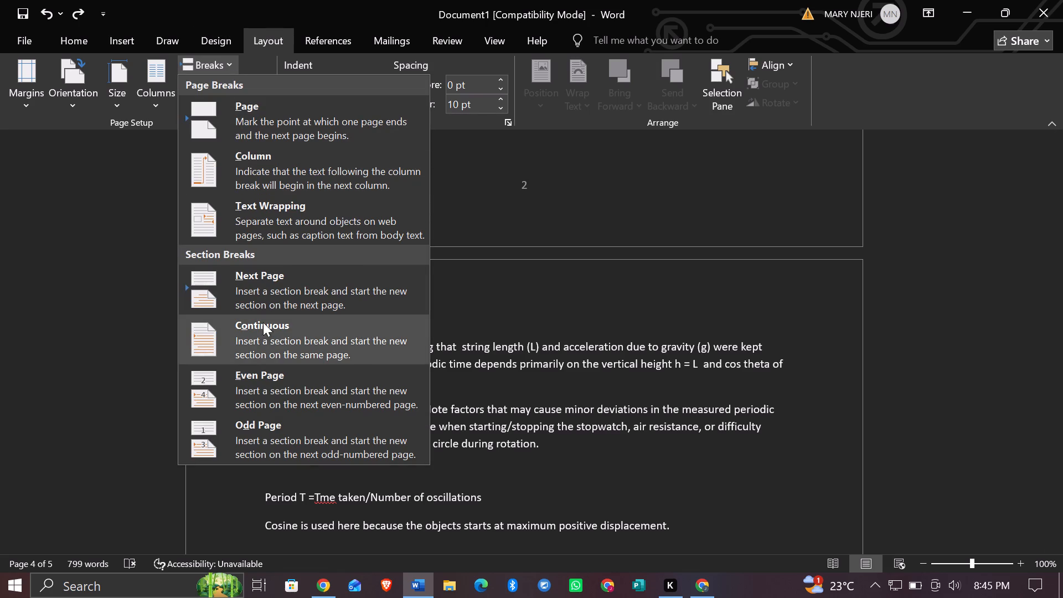
left_click(386, 351)
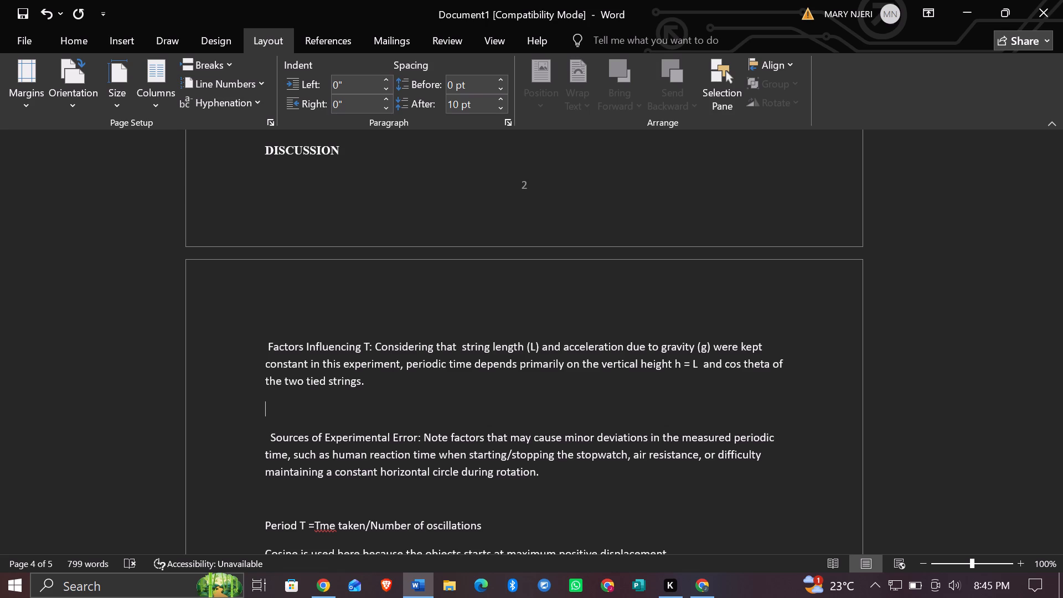
key("ctrl+x")
key("ctrl+x")
Undo the section break inserted at the end of the "Factors Influencing T" paragraph.
key("ctrl+z")
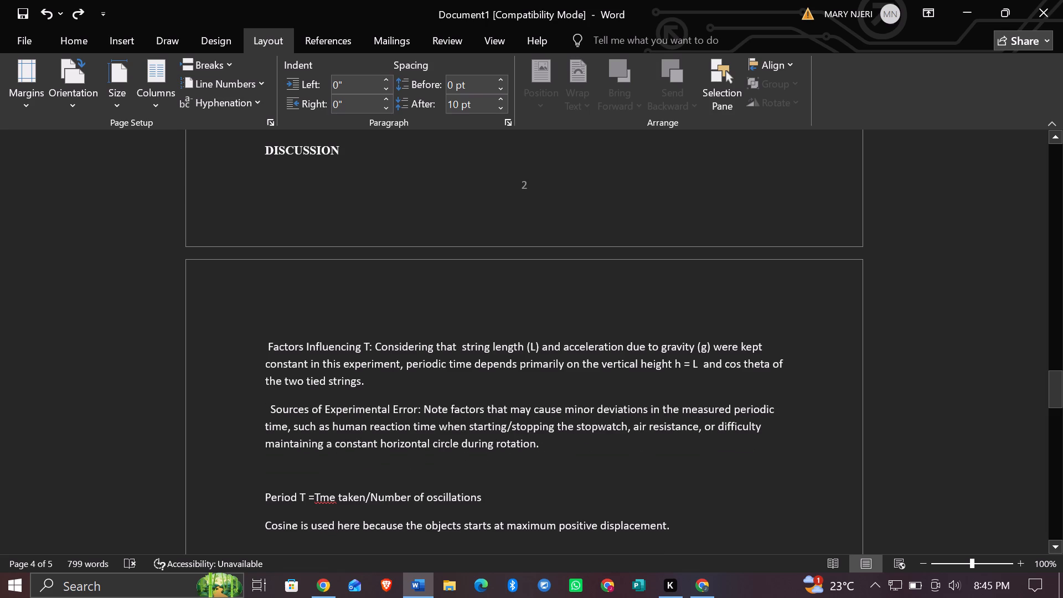
Set the font of the whole document, from the cover page on, to Times New Roman, size 12.
left_click_drag(1051, 387, 1047, 349)
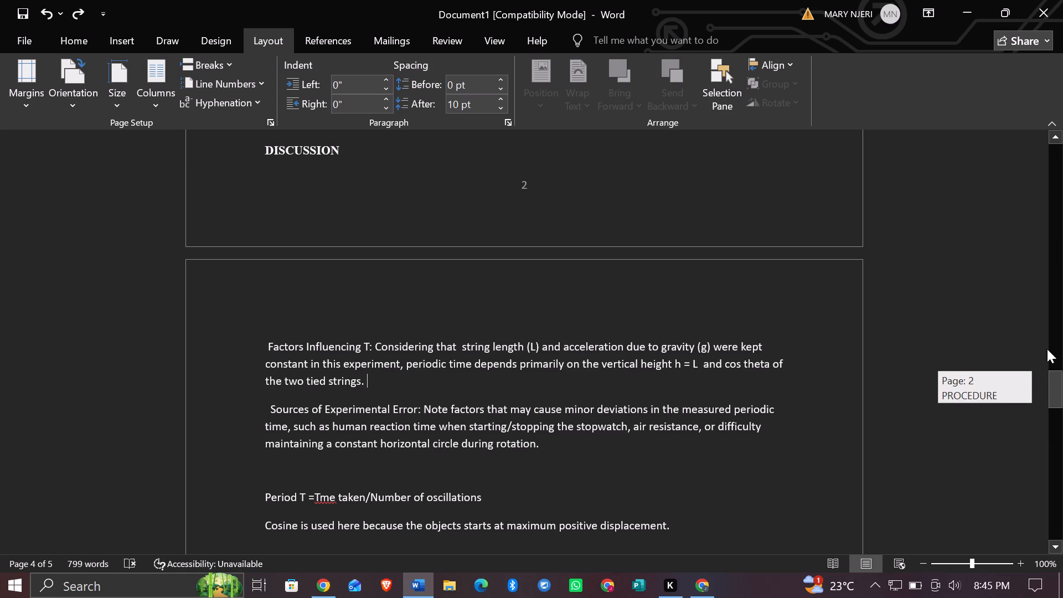
left_click_drag(1047, 349, 1002, 89)
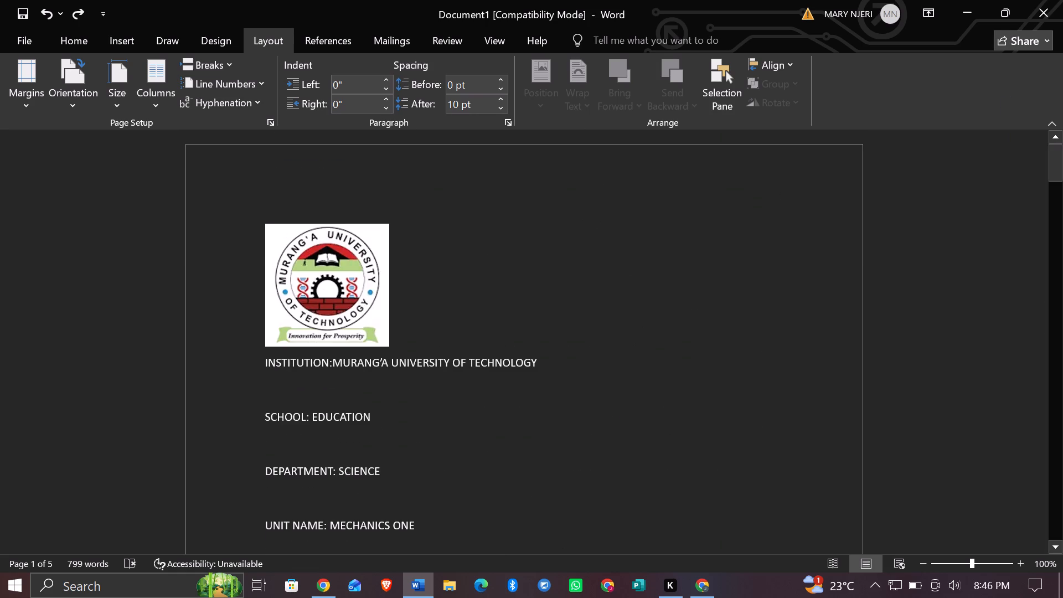
left_click(324, 304)
key("ctrl+a")
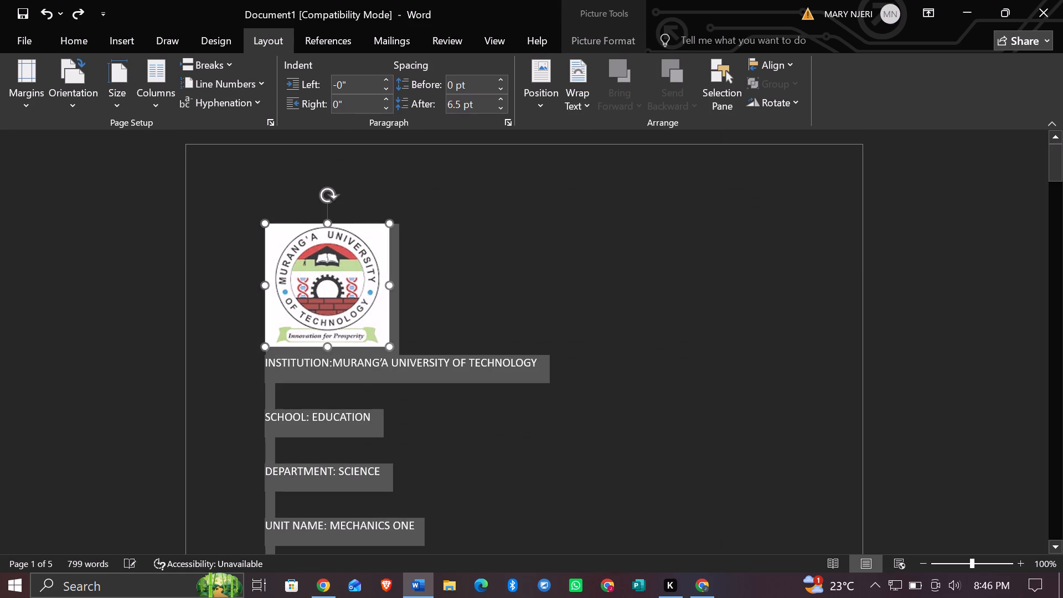
left_click(28, 95)
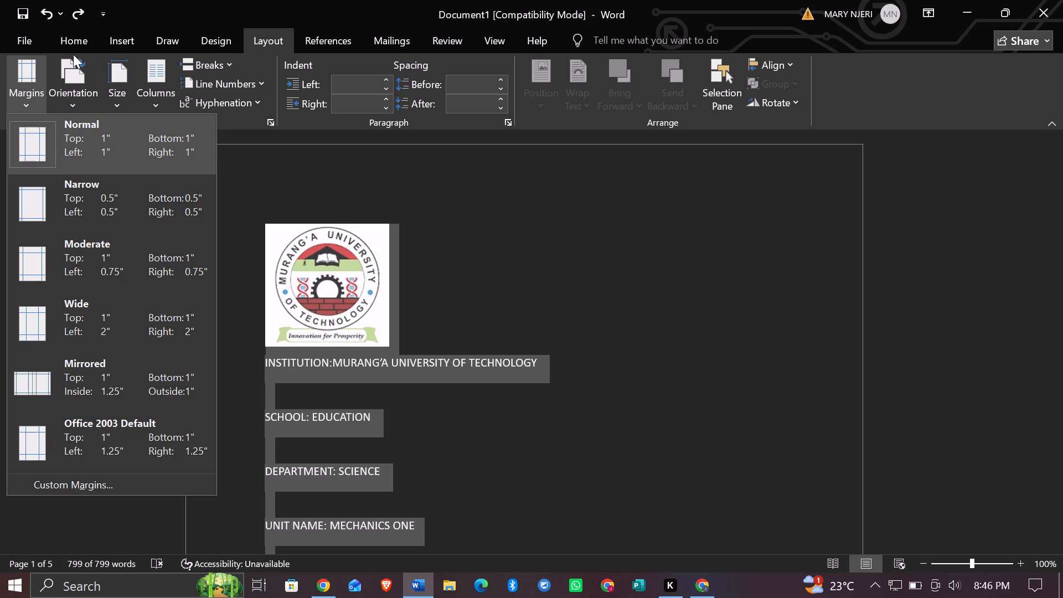
left_click(70, 32)
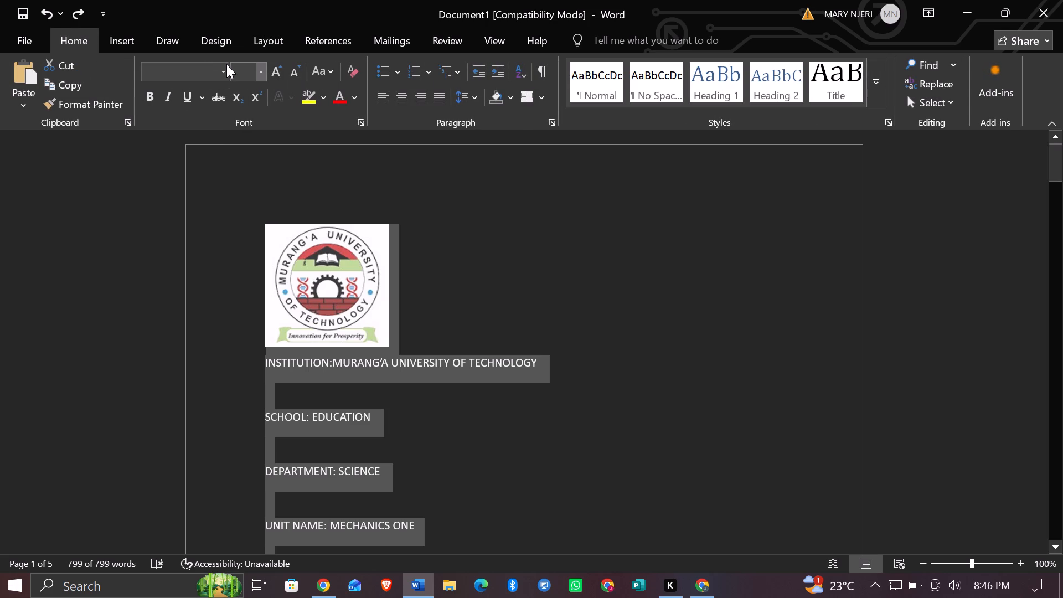
left_click(224, 64)
left_click(213, 176)
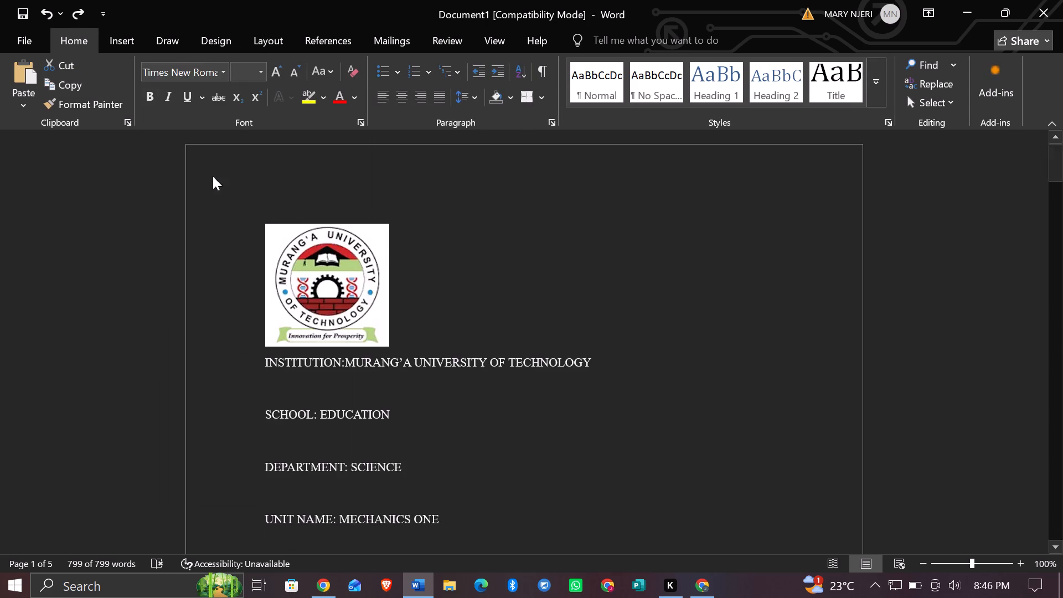
left_click(262, 69)
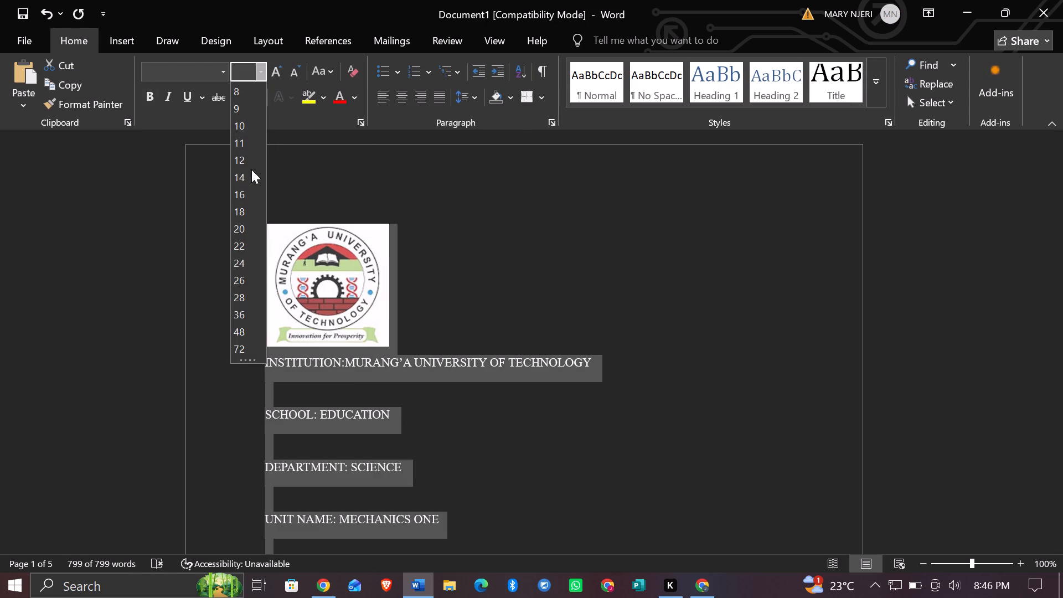
left_click(241, 162)
Centre the university logo on the cover page.
left_click(334, 272)
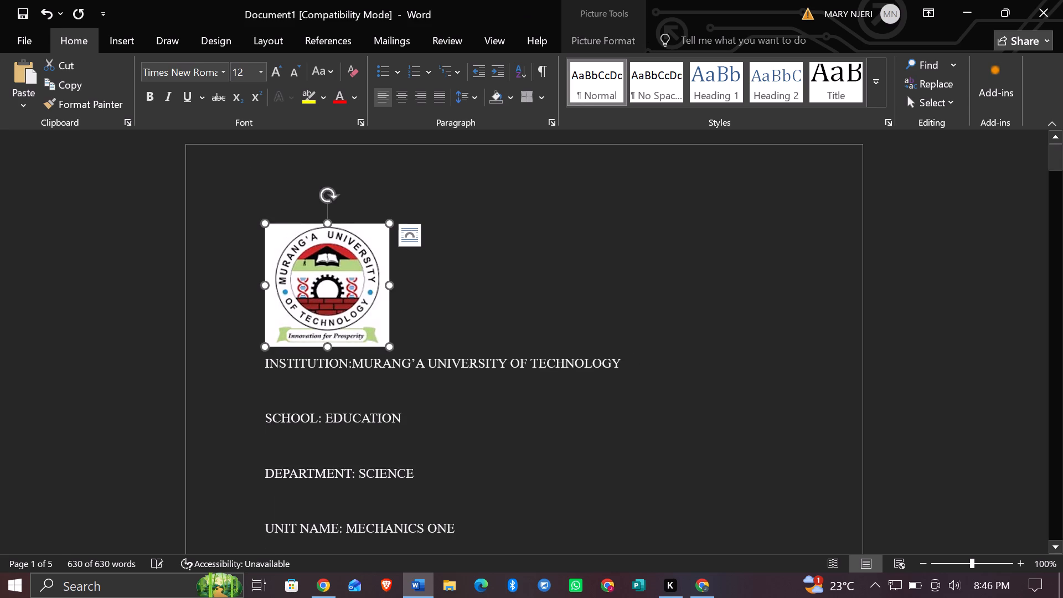
left_click(408, 99)
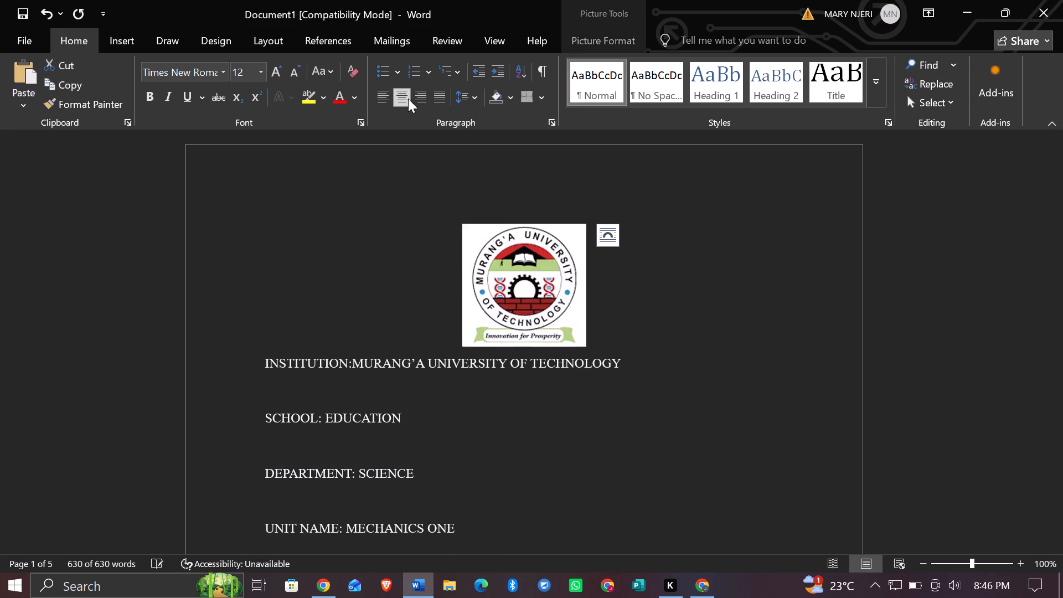
left_click(810, 426)
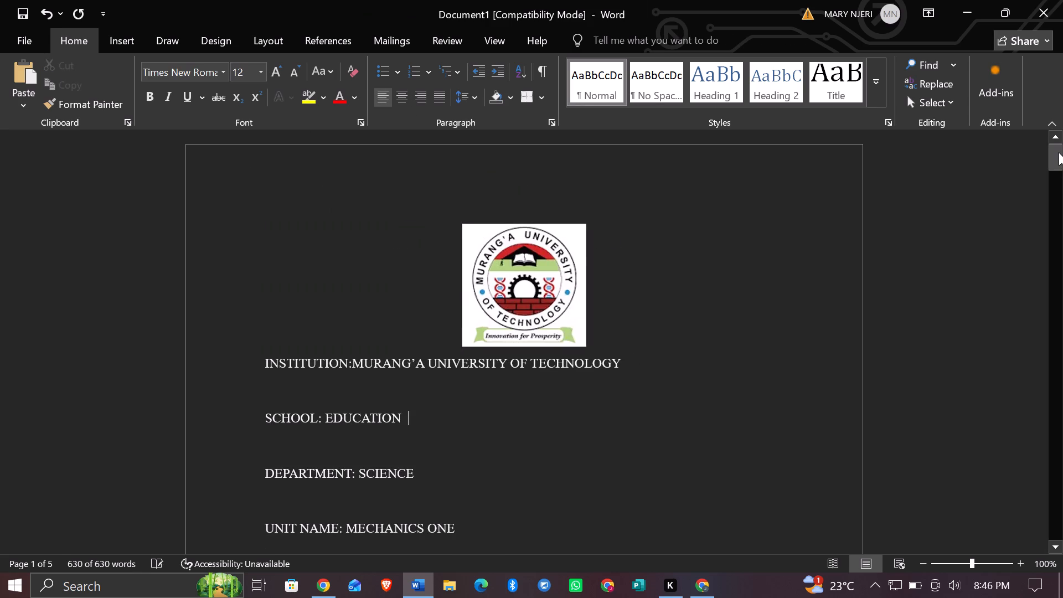
Set the line spacing of the whole document to 1.5.
left_click_drag(1059, 152, 1062, 273)
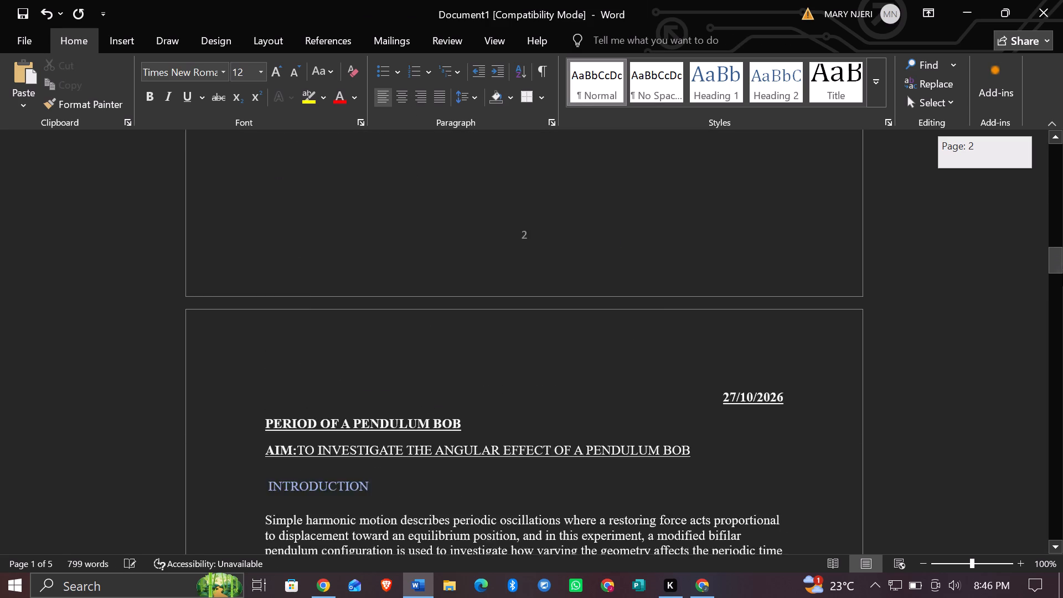
left_click_drag(1062, 273, 1036, 181)
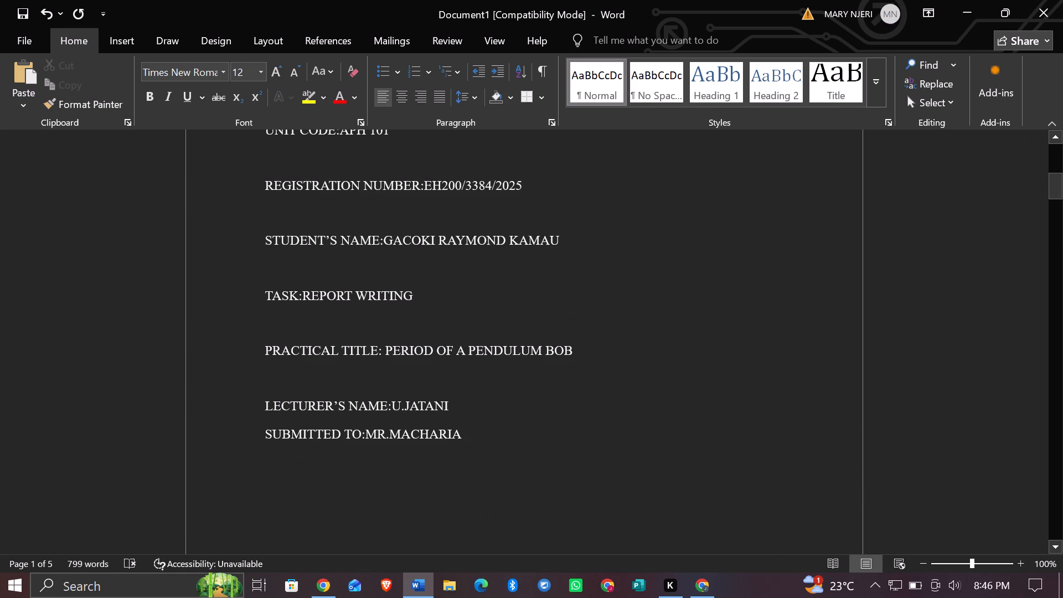
key("ctrl+a")
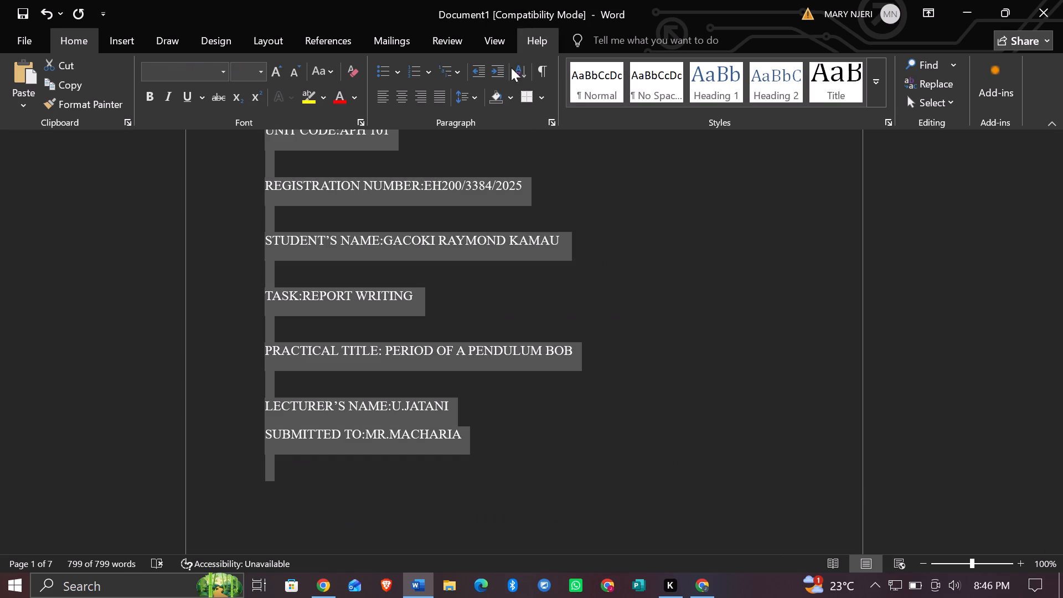
left_click(473, 91)
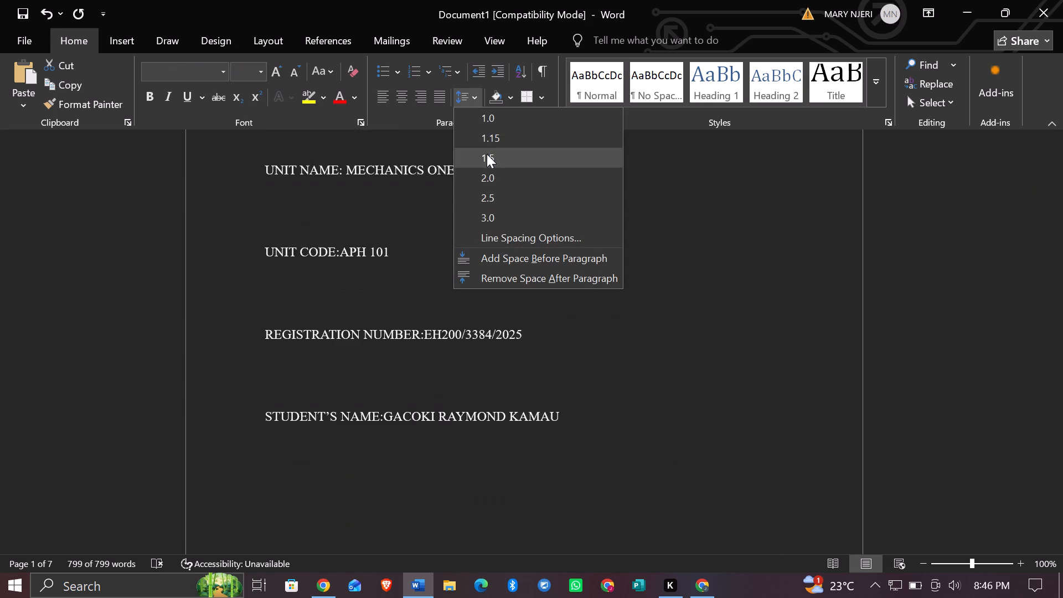
left_click(487, 154)
left_click(701, 281)
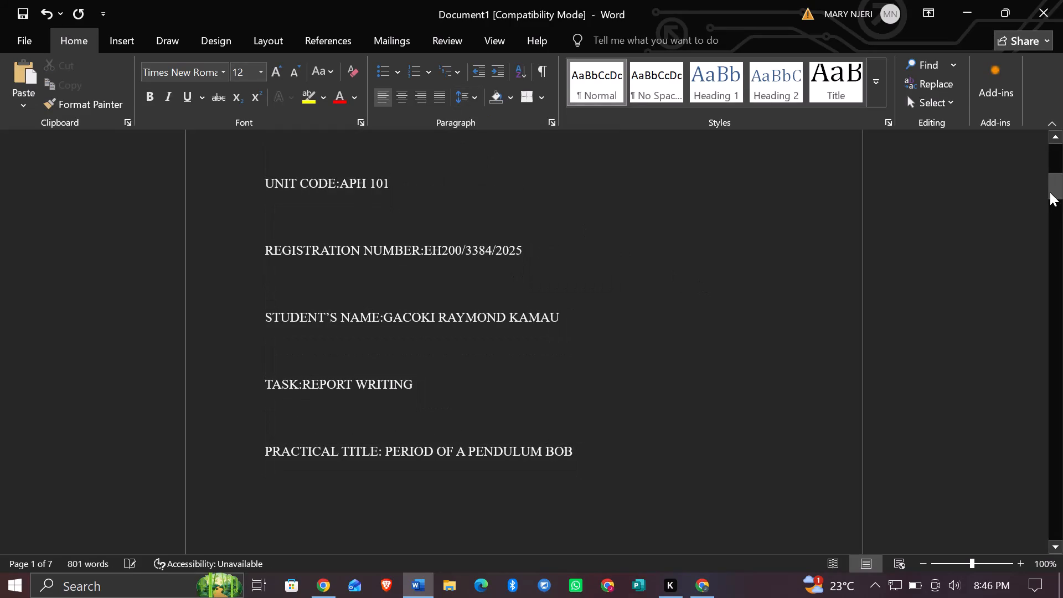
Examine the page layout and footer page numbers from the cover page through the references and back to the discussion text.
left_click_drag(1051, 183, 1057, 203)
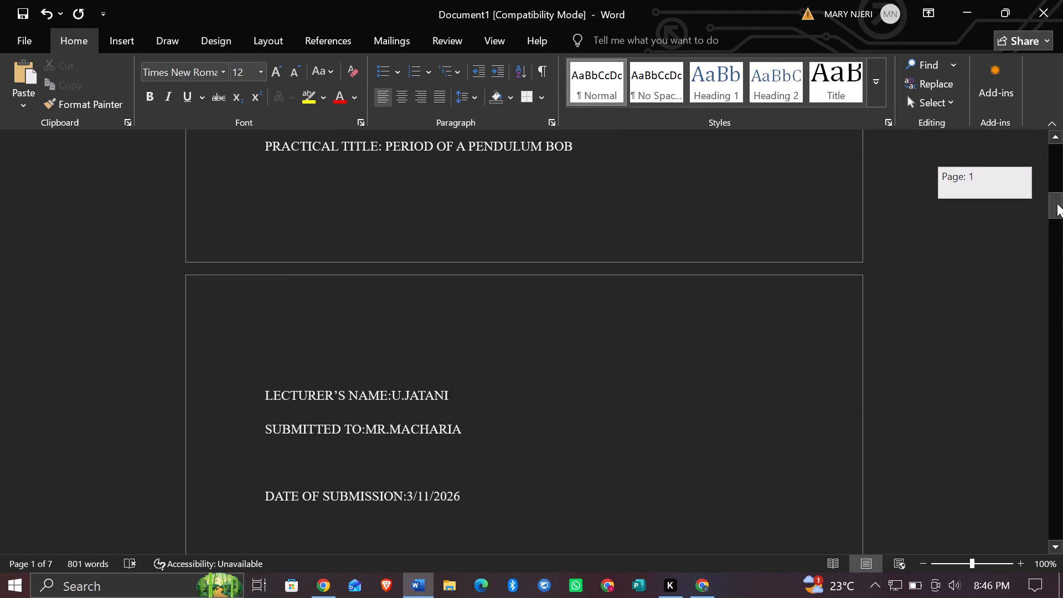
left_click_drag(1057, 203, 1062, 264)
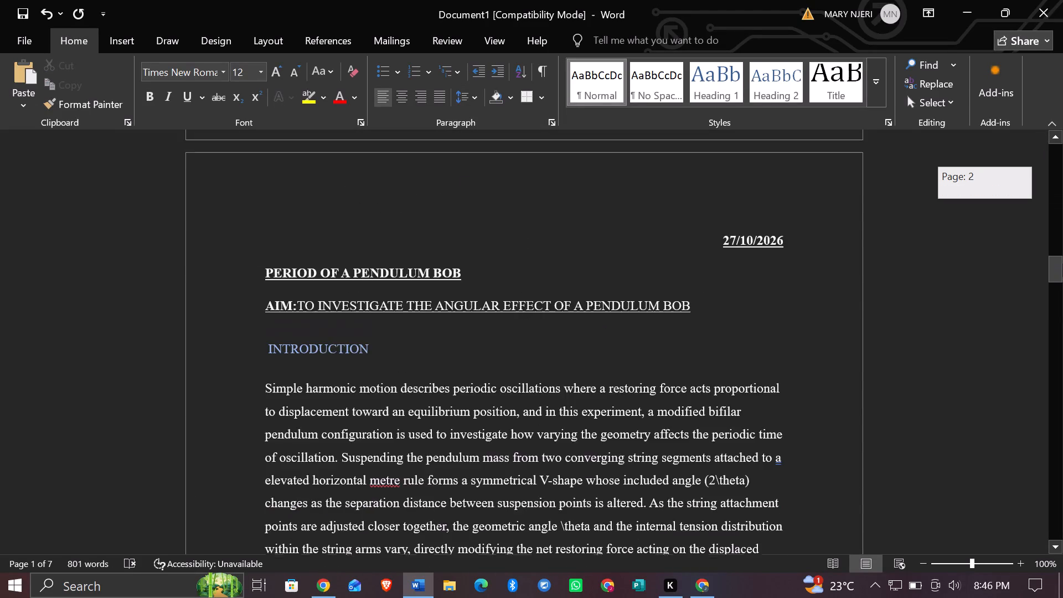
left_click_drag(1062, 264, 1061, 283)
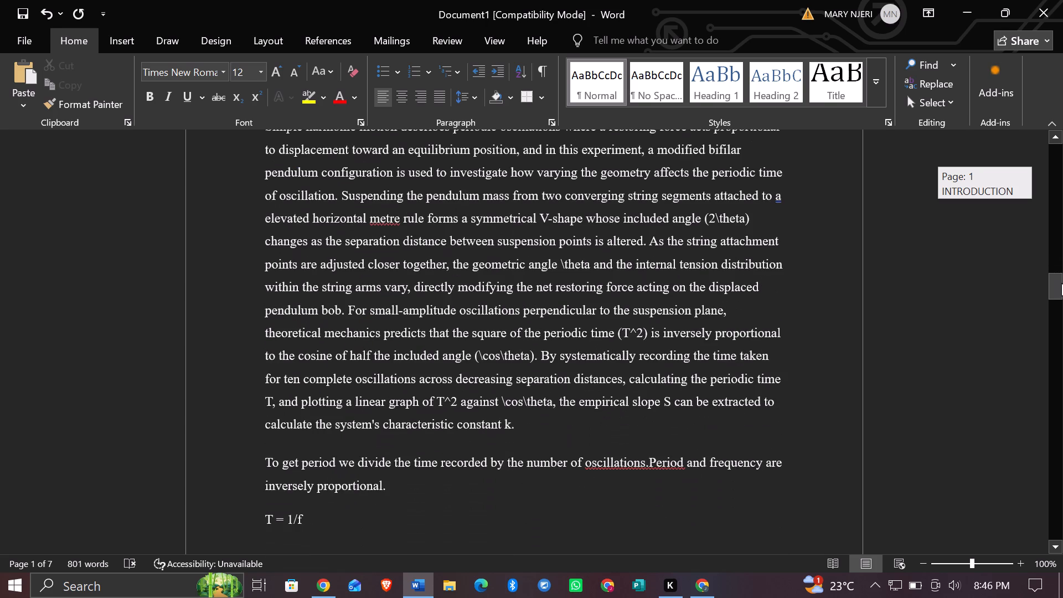
left_click_drag(1061, 283, 1056, 254)
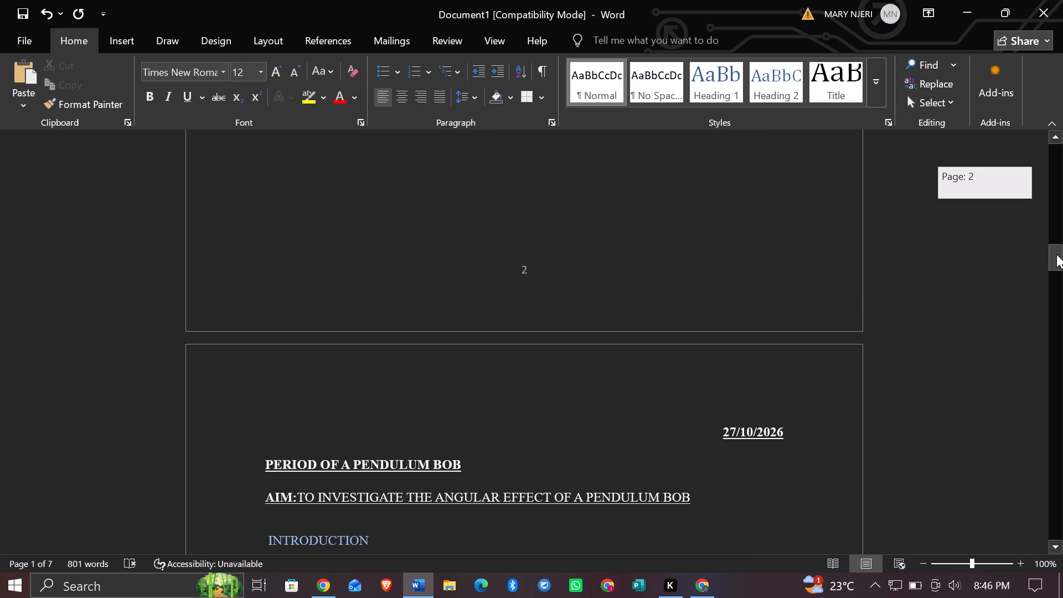
left_click_drag(1056, 254, 1045, 304)
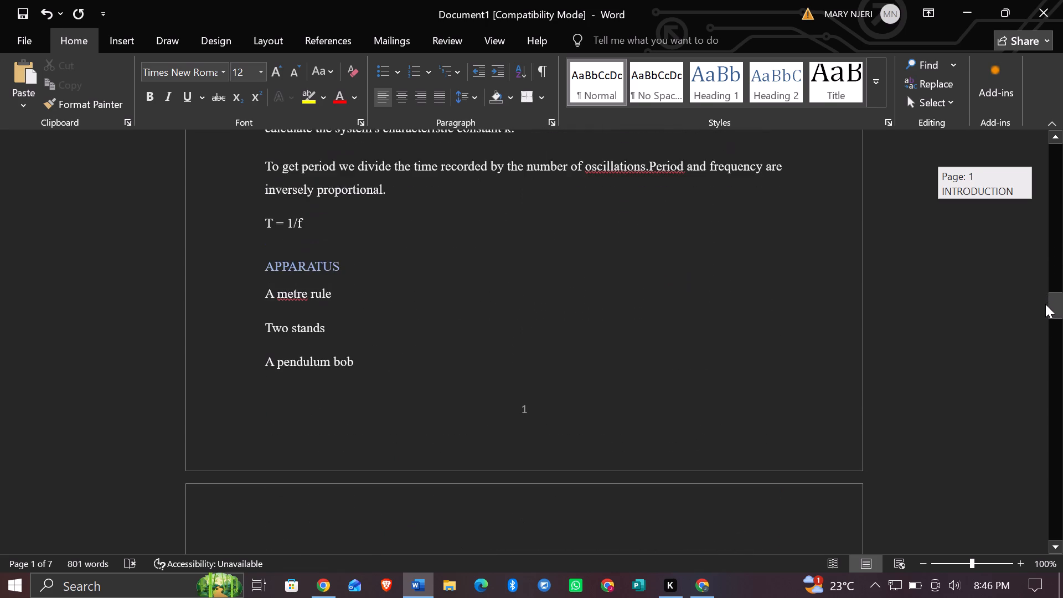
left_click_drag(1045, 304, 1057, 576)
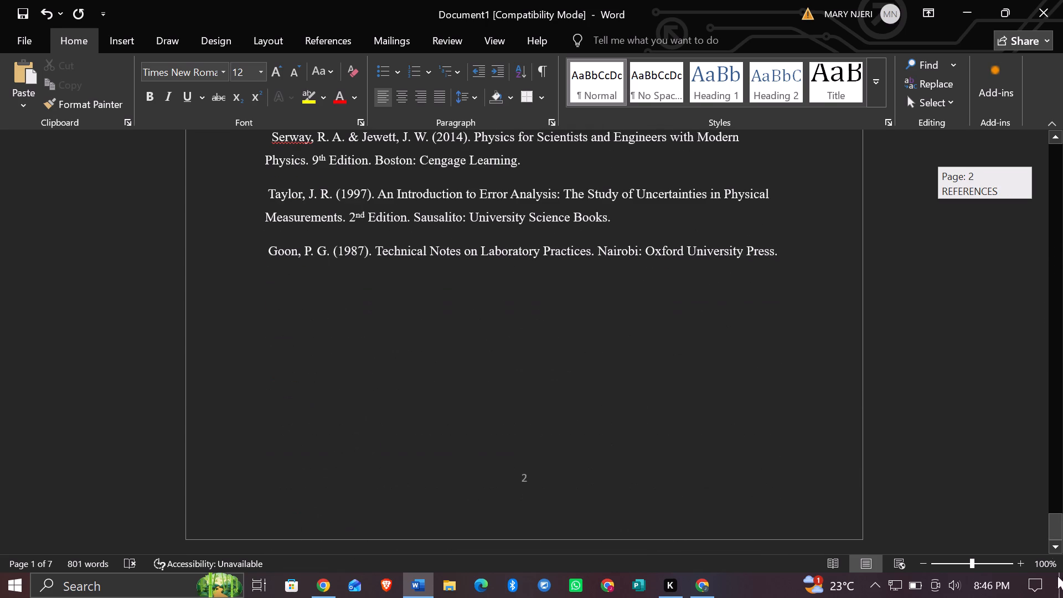
left_click_drag(1057, 576, 1024, 537)
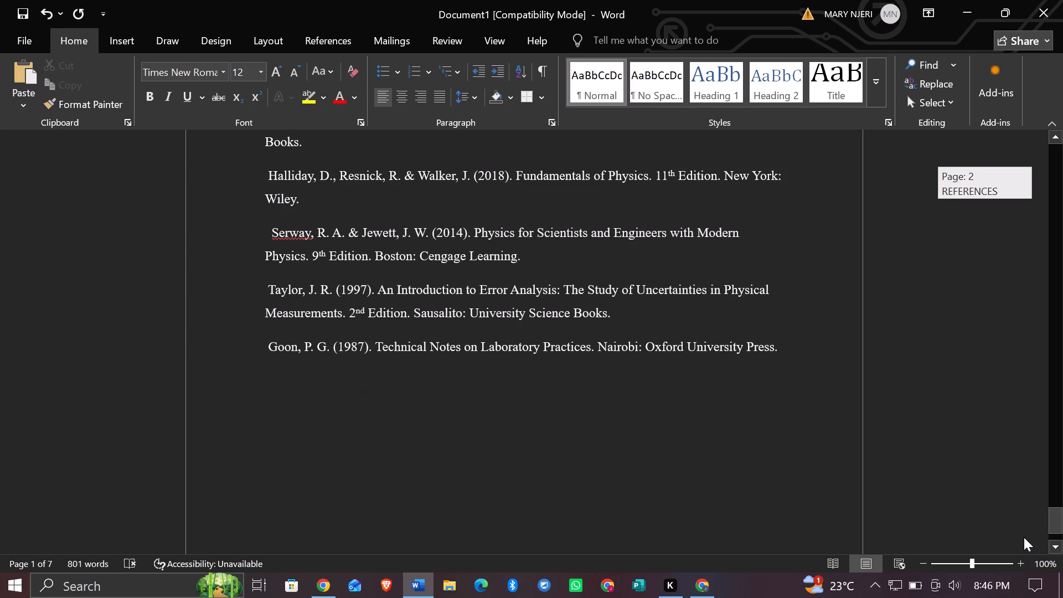
left_click_drag(1024, 537, 1014, 462)
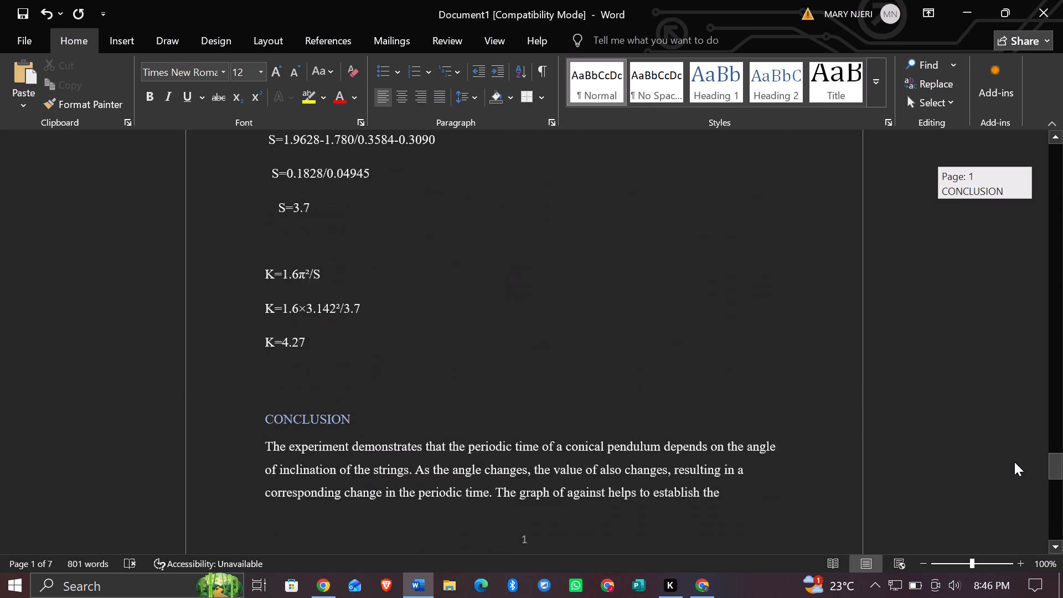
left_click_drag(1014, 462, 1007, 444)
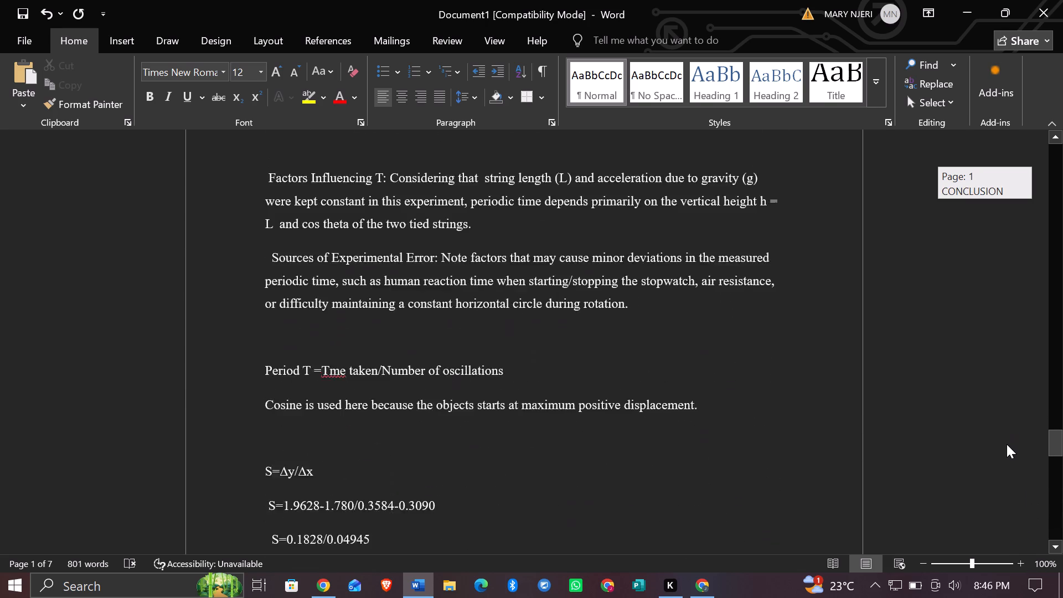
Set the page number format of the section containing the CONCLUSION to i, ii, iii, starting at i.
left_click_drag(1007, 444, 1007, 463)
left_click(551, 518)
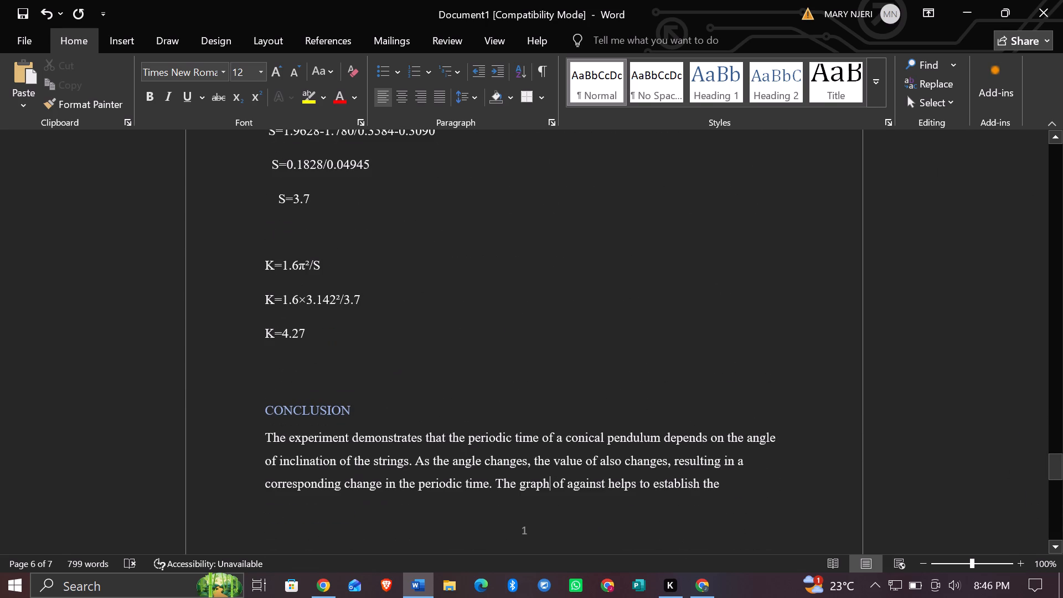
left_click(122, 36)
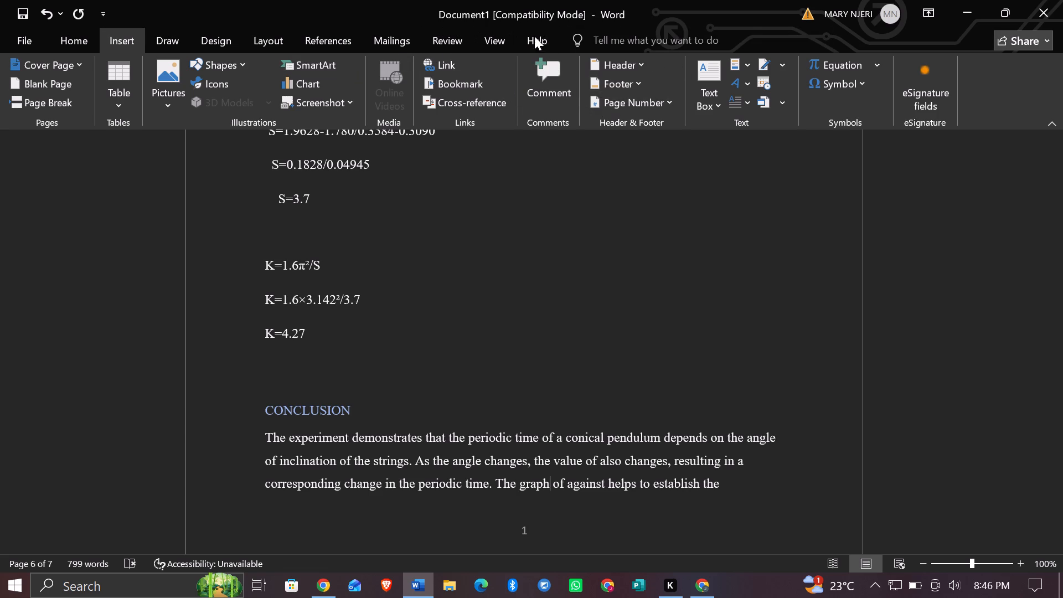
left_click(657, 95)
left_click(659, 146)
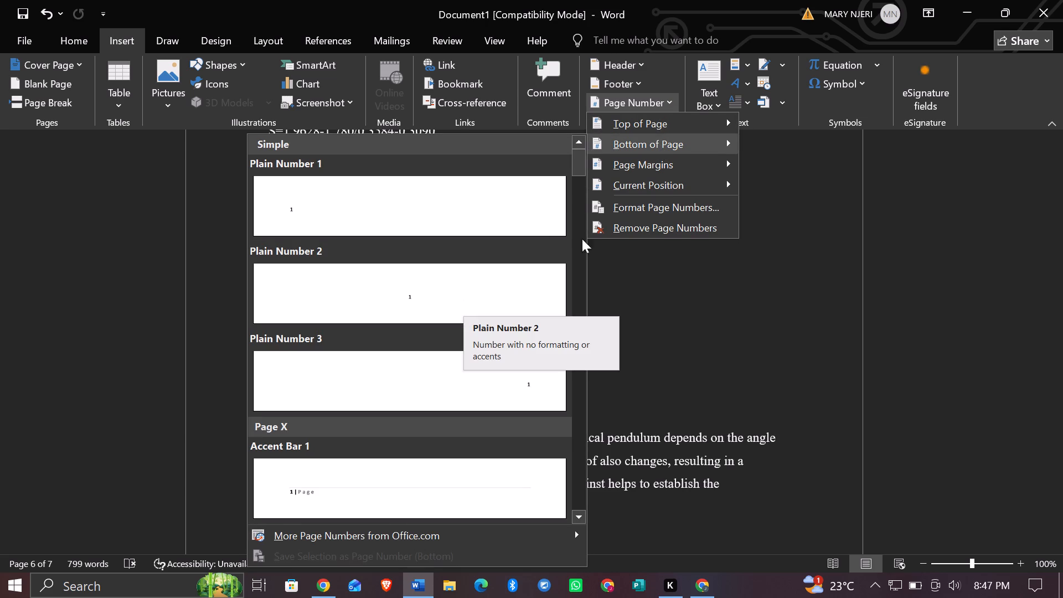
left_click(648, 207)
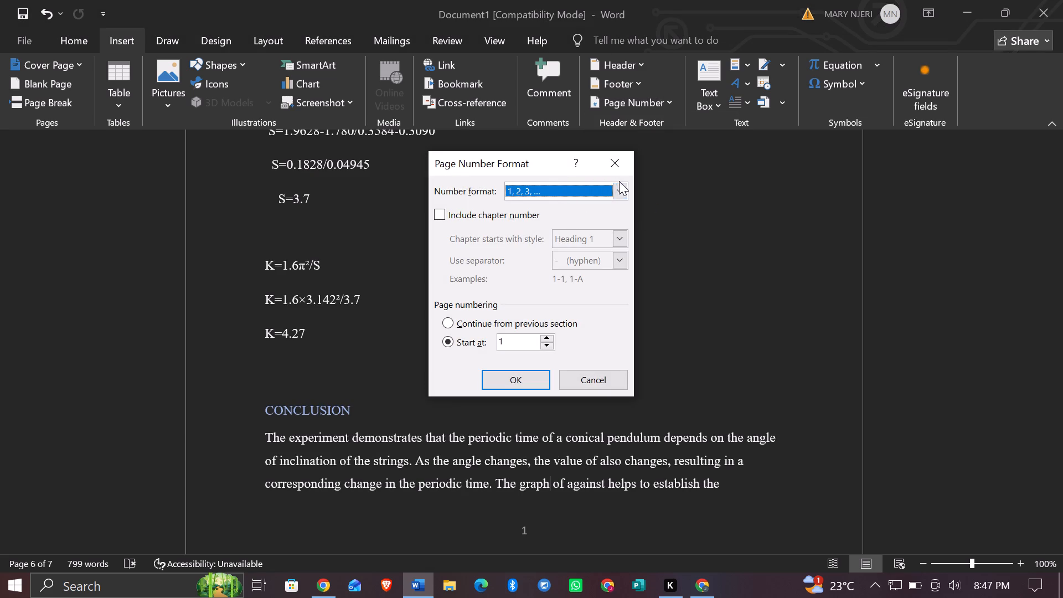
left_click(622, 186)
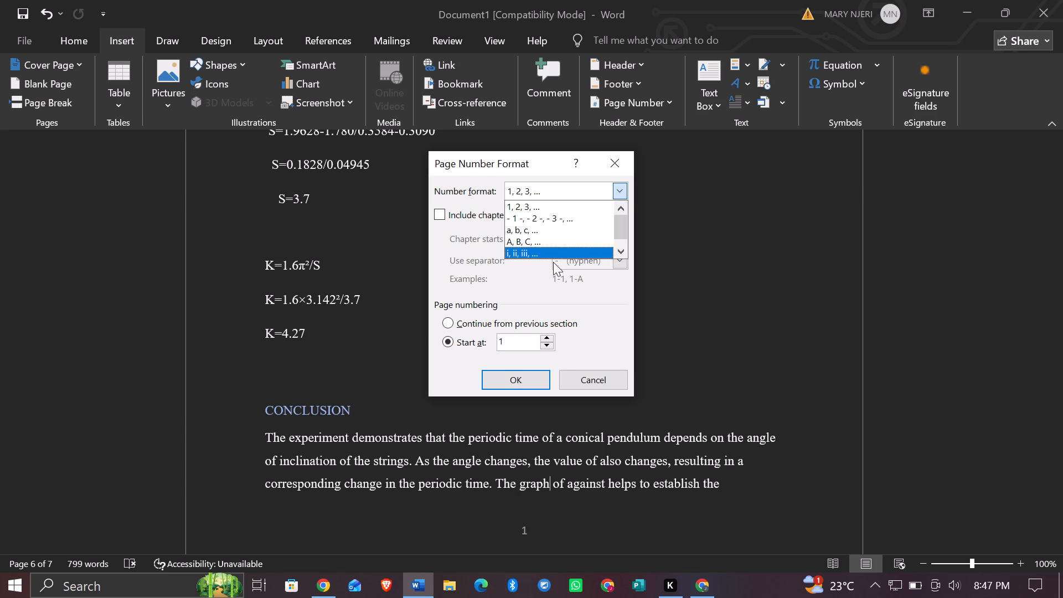
left_click(553, 251)
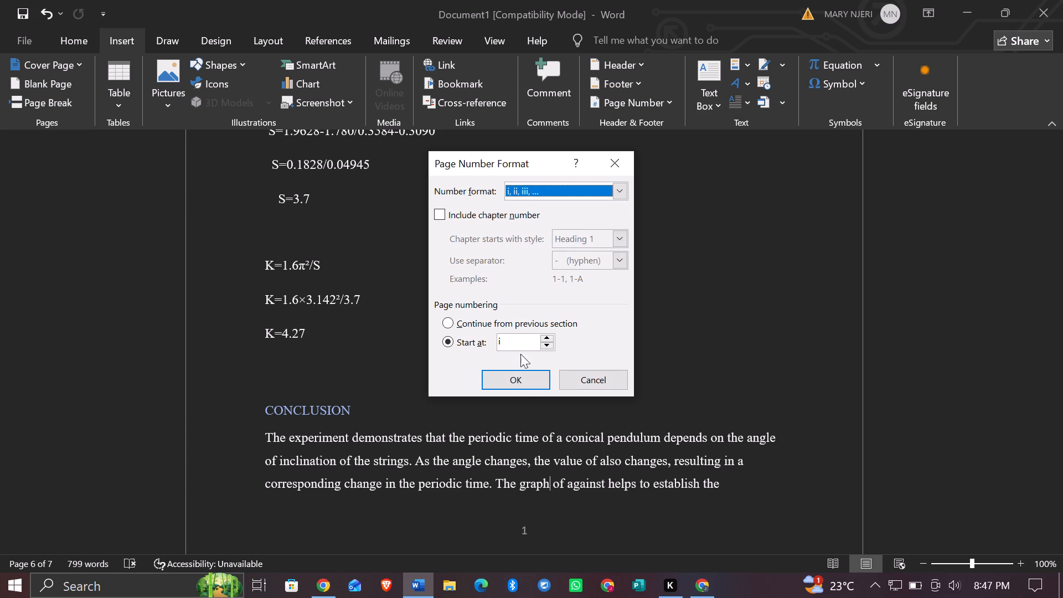
left_click(535, 383)
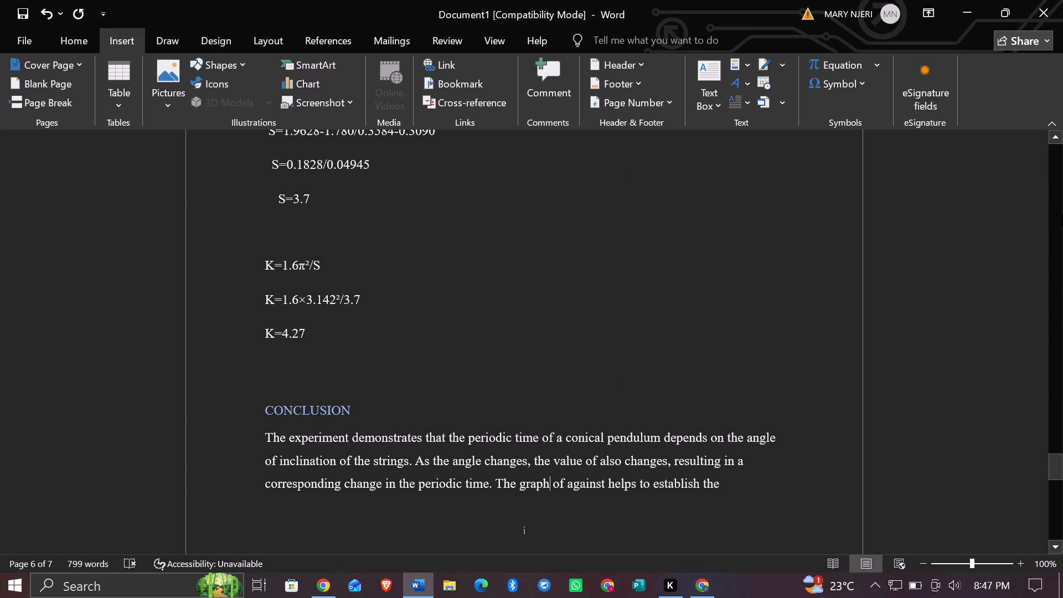
Close the report without saving the changes.
left_click_drag(1055, 463, 1048, 426)
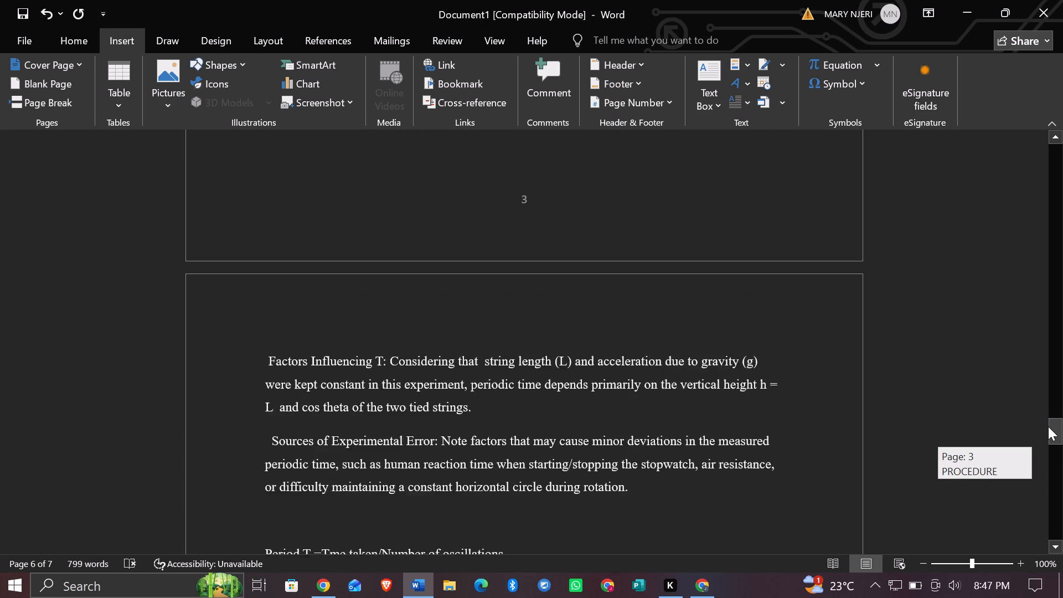
left_click_drag(1048, 426, 1052, 476)
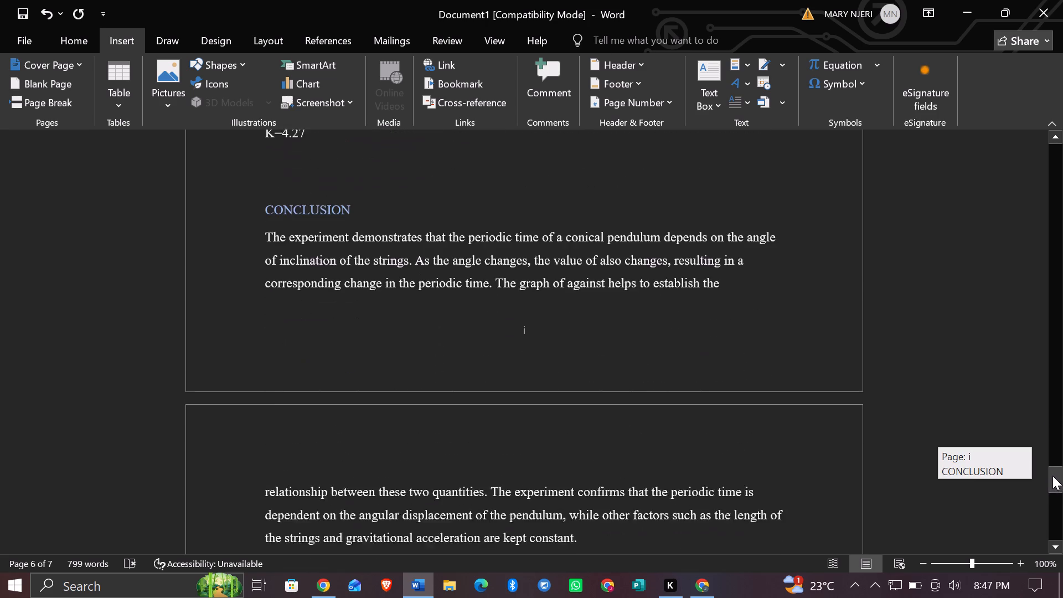
left_click_drag(1052, 476, 1051, 489)
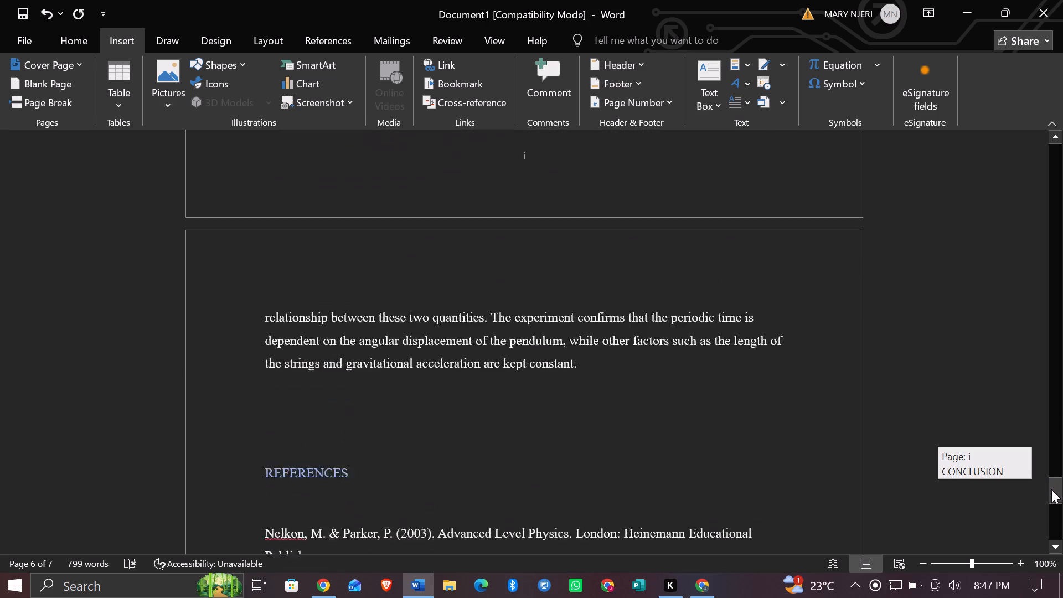
left_click_drag(1051, 489, 1055, 538)
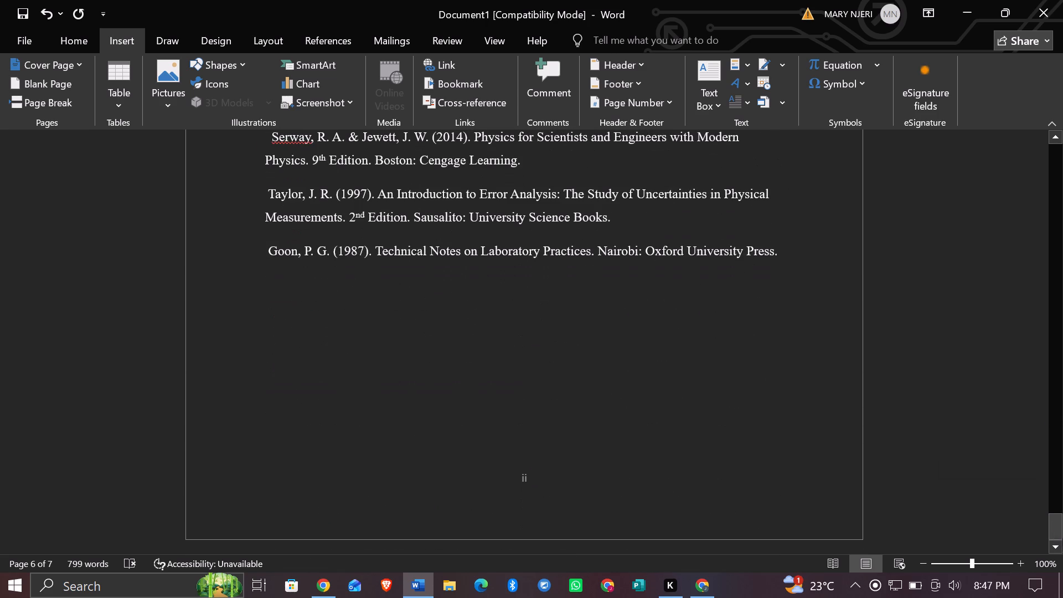
left_click(1039, 20)
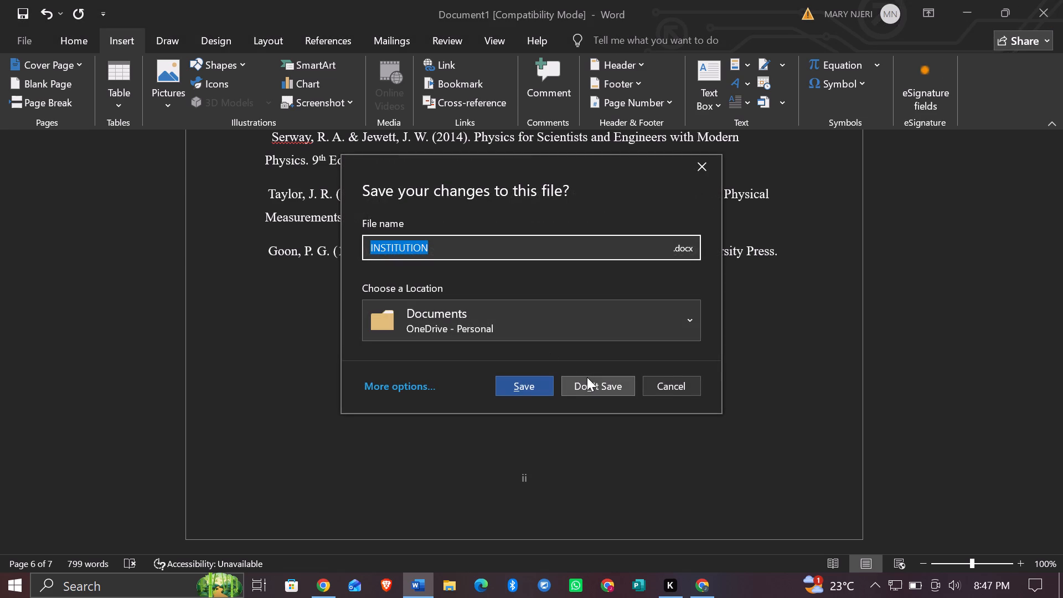
left_click(592, 379)
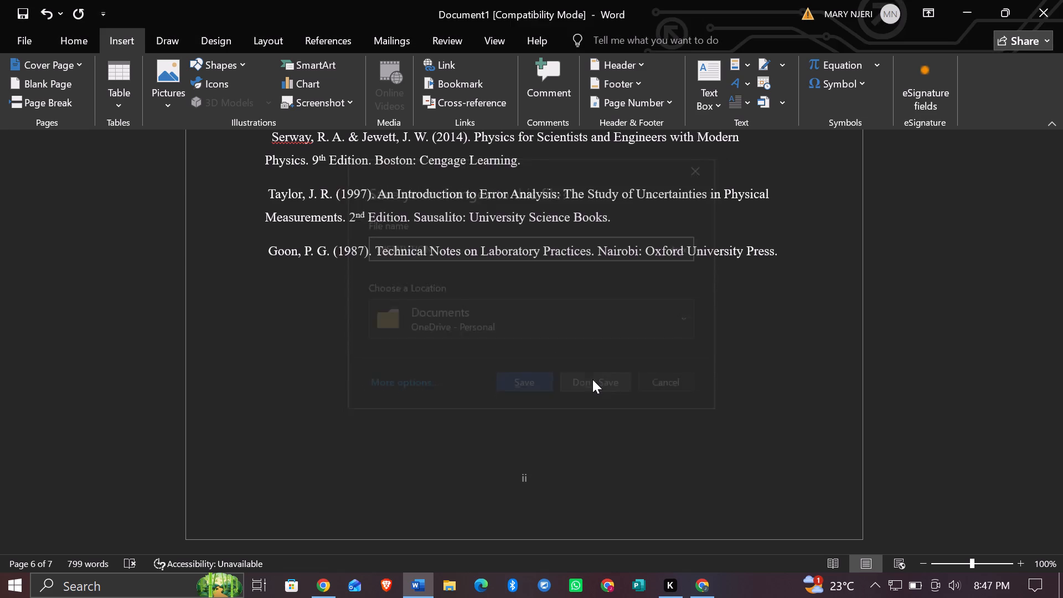
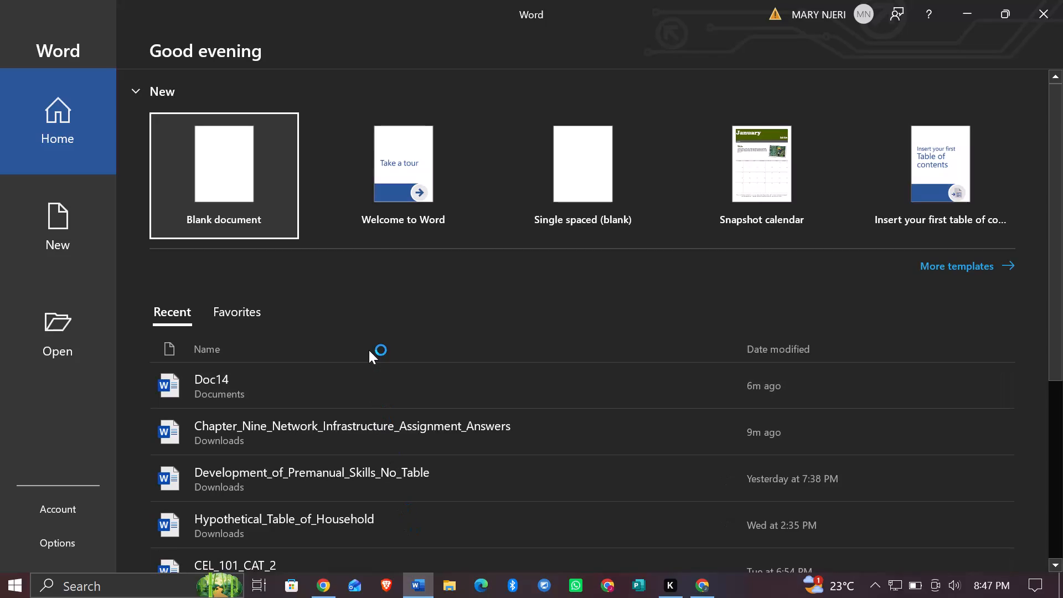
Create a new blank document.
left_click(229, 171)
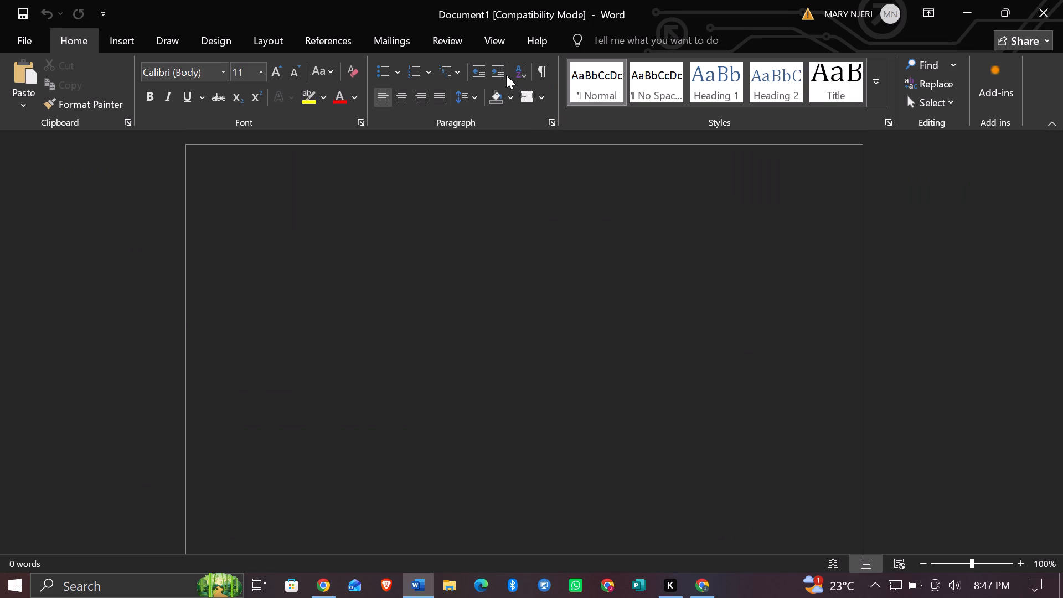
Insert the text of the PERIOD file from the Documents folder into the blank document.
left_click(117, 37)
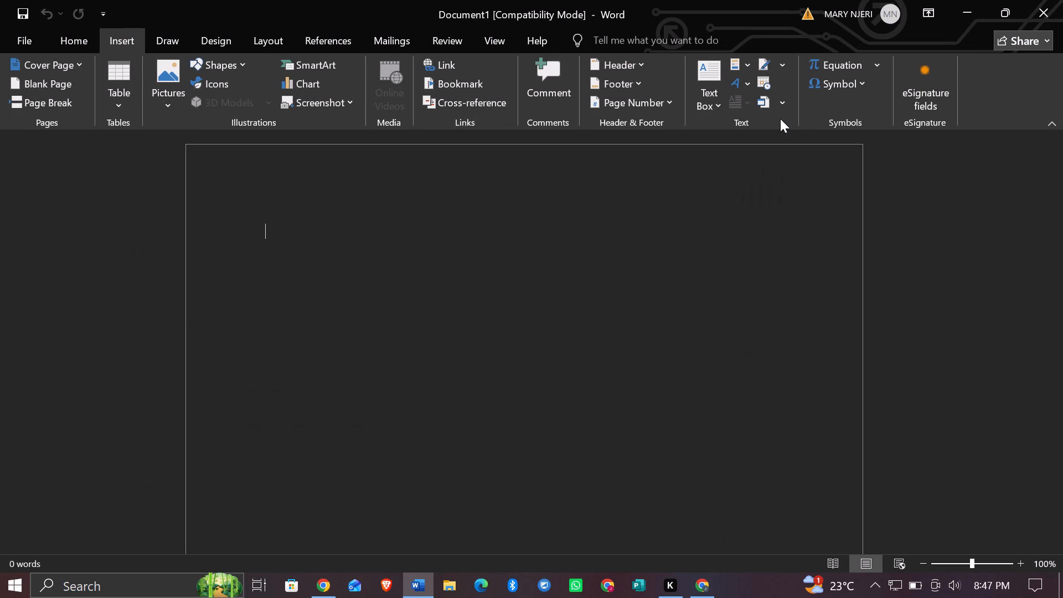
left_click(781, 105)
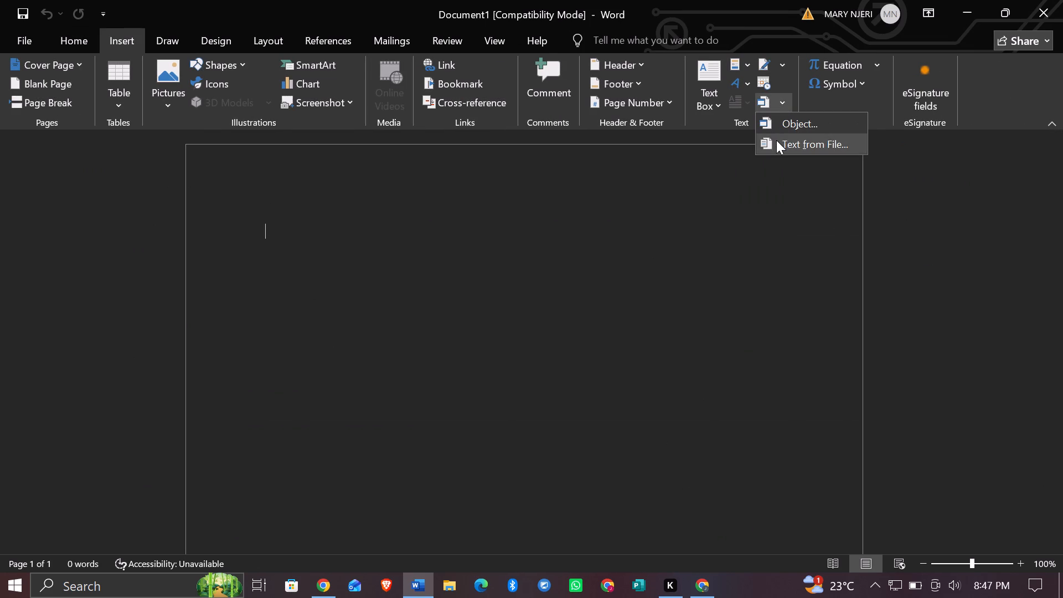
left_click(776, 140)
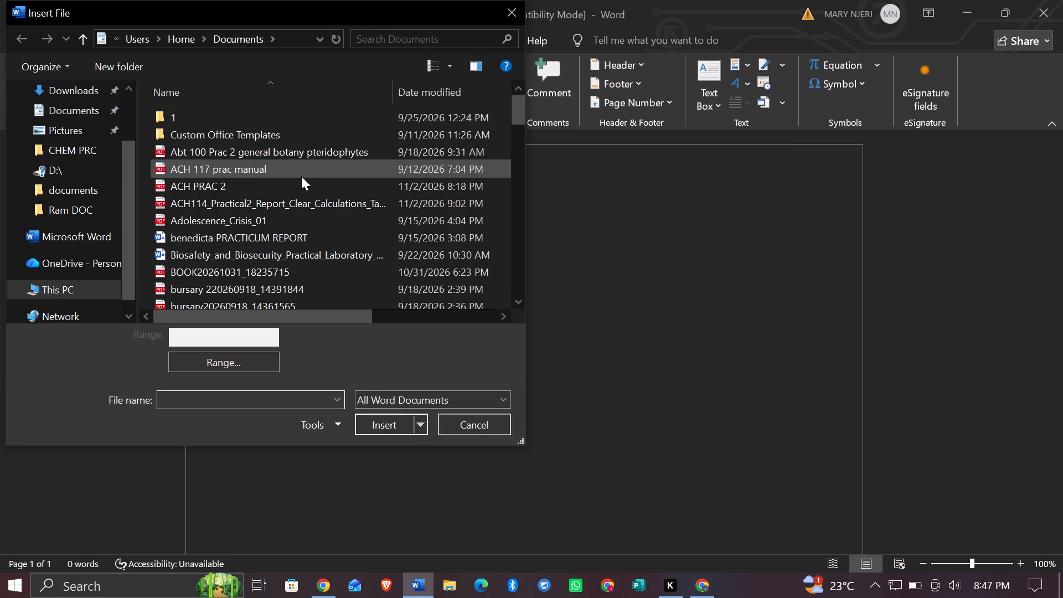
left_click(88, 113)
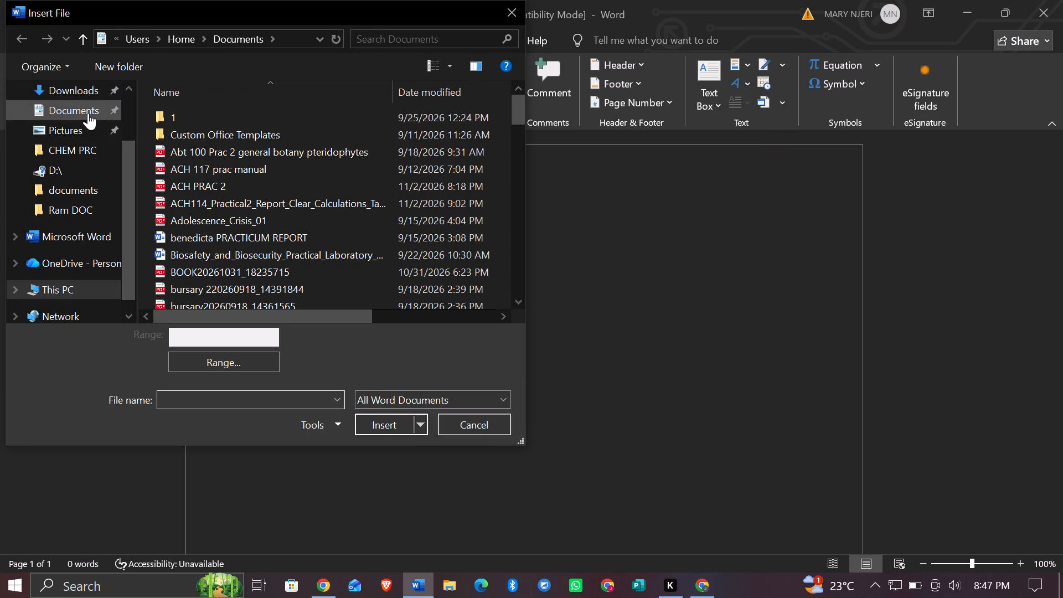
left_click(187, 131)
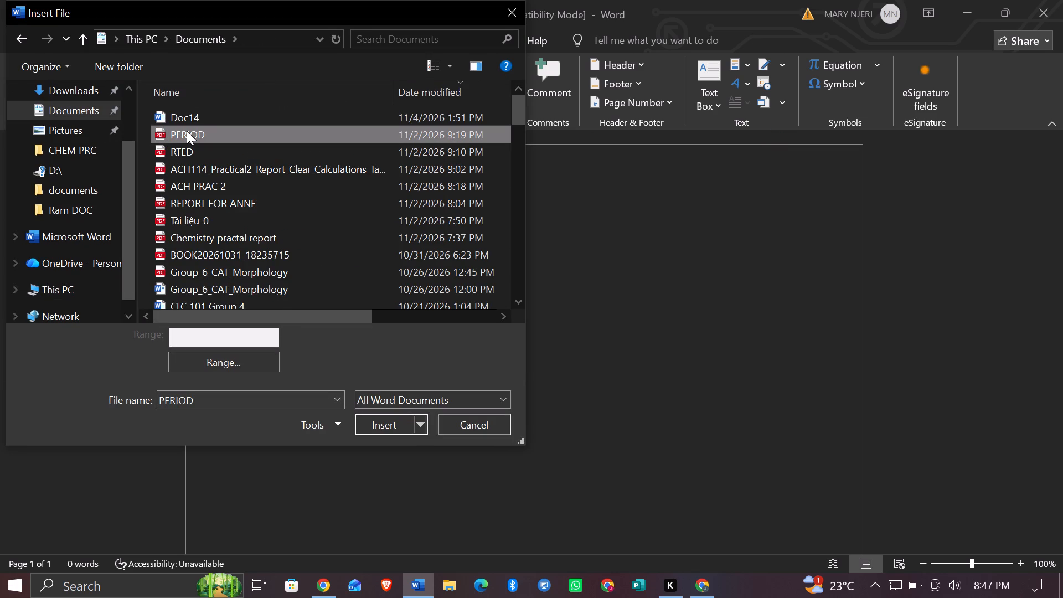
left_click(390, 416)
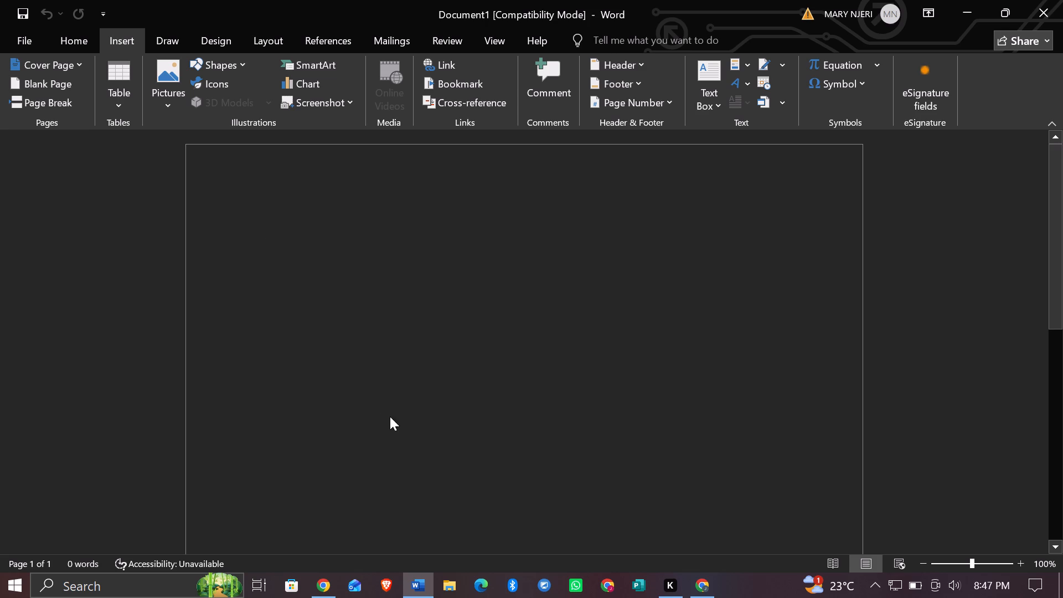
Insert a Next Page section break after the DATE OF SUBMISSION line at the end of the cover page.
scroll(445, 307, "up", 1)
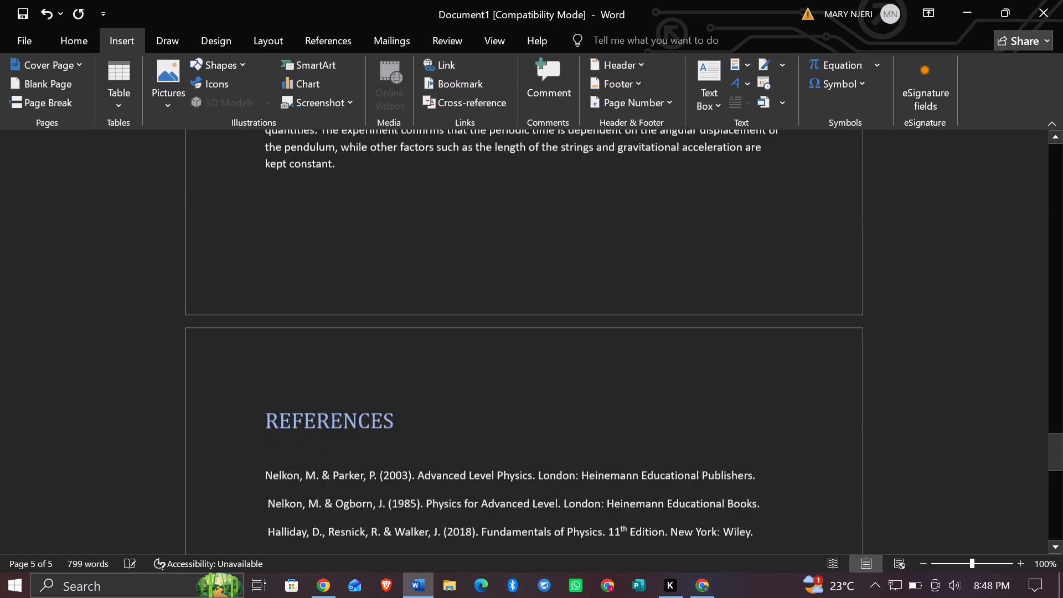
scroll(445, 307, "up", 10)
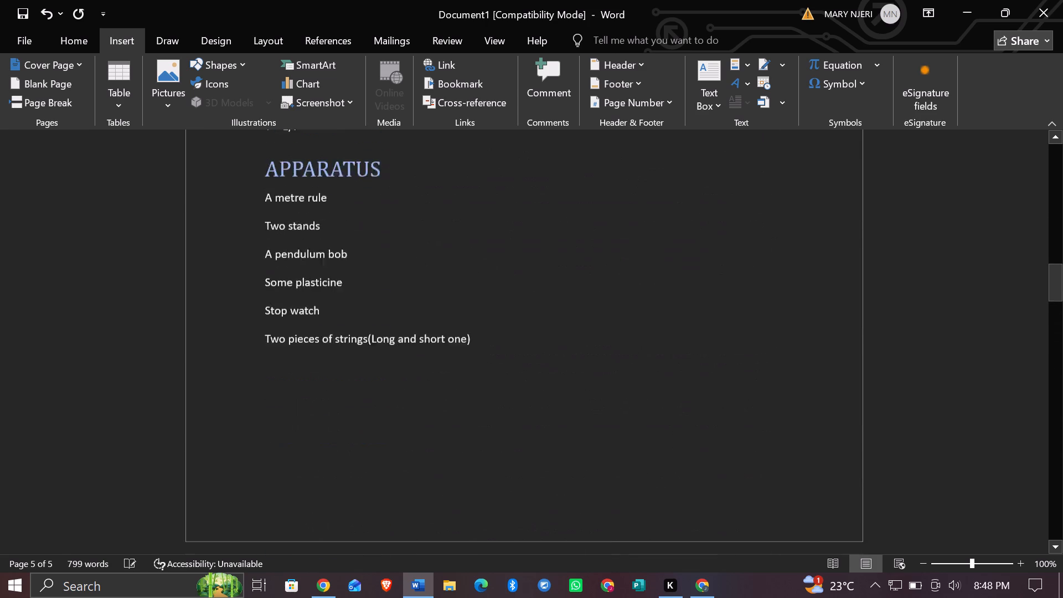
scroll(445, 307, "up", 6)
scroll(445, 307, "down", 1)
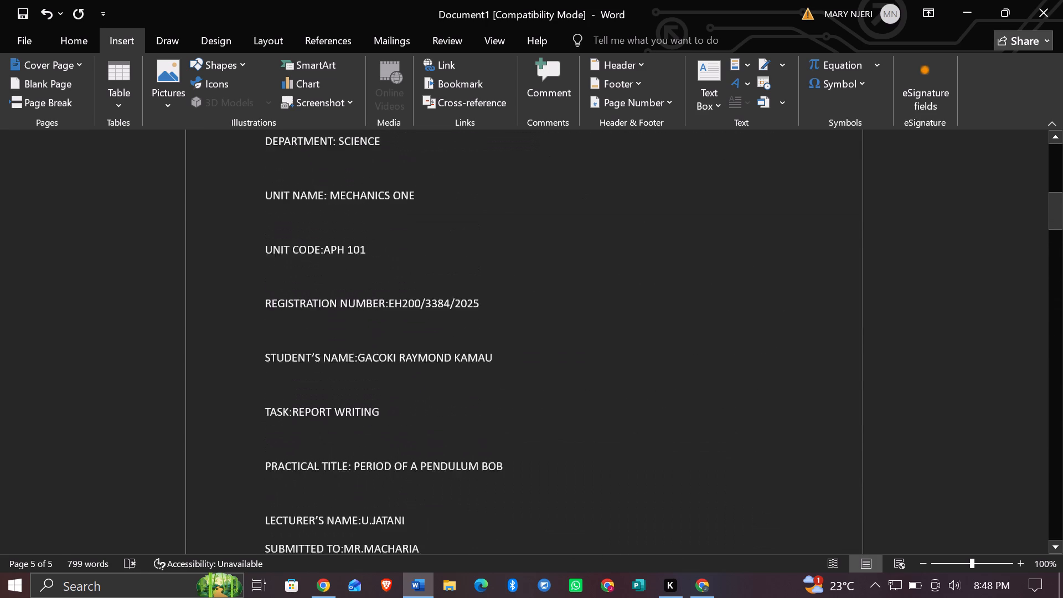
scroll(445, 307, "down", 2)
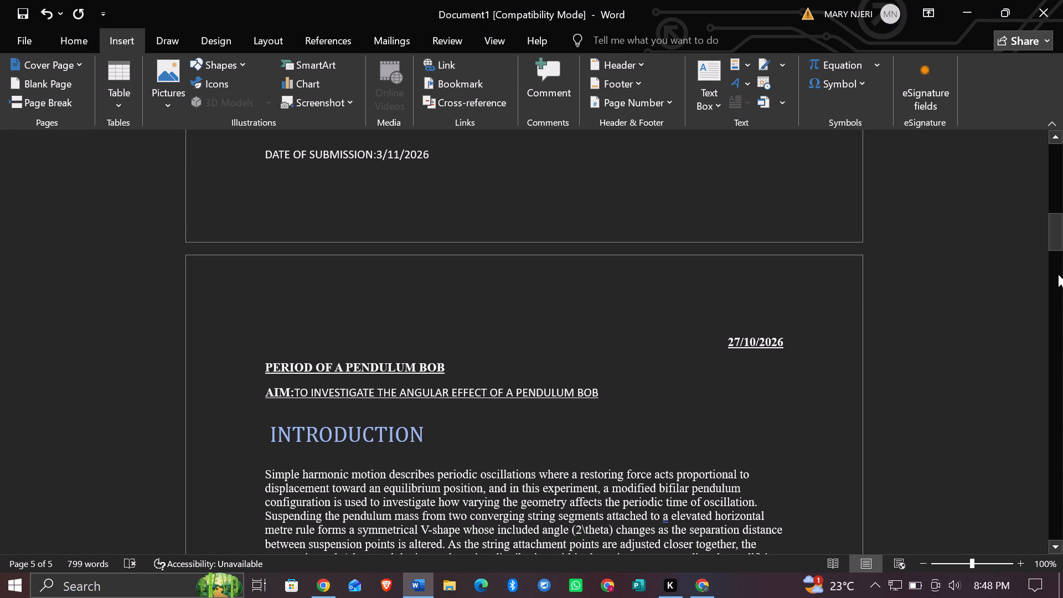
left_click_drag(1057, 234, 1046, 204)
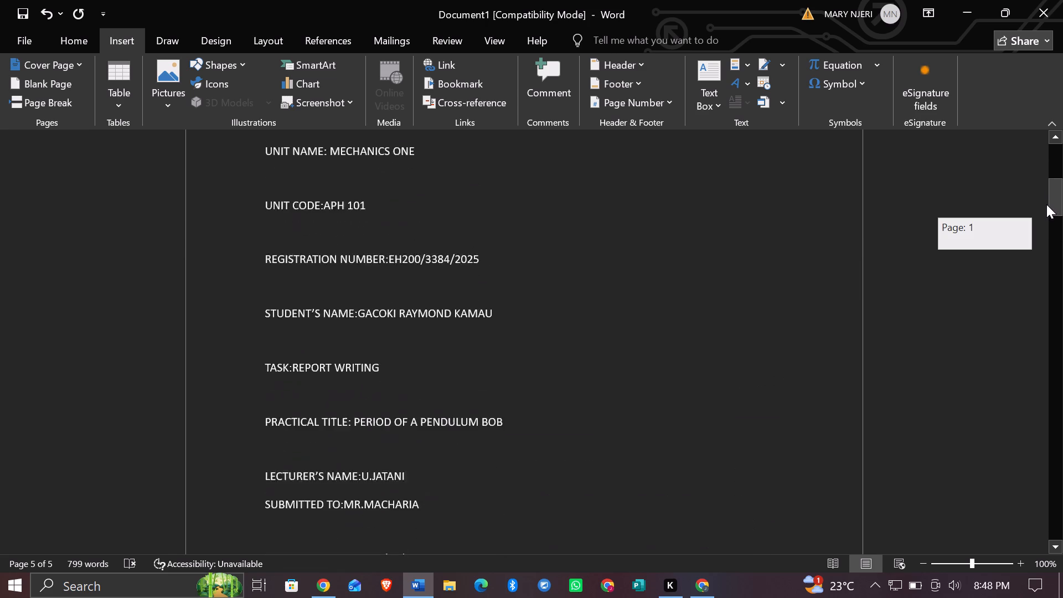
left_click_drag(1046, 204, 1047, 213)
left_click(536, 364)
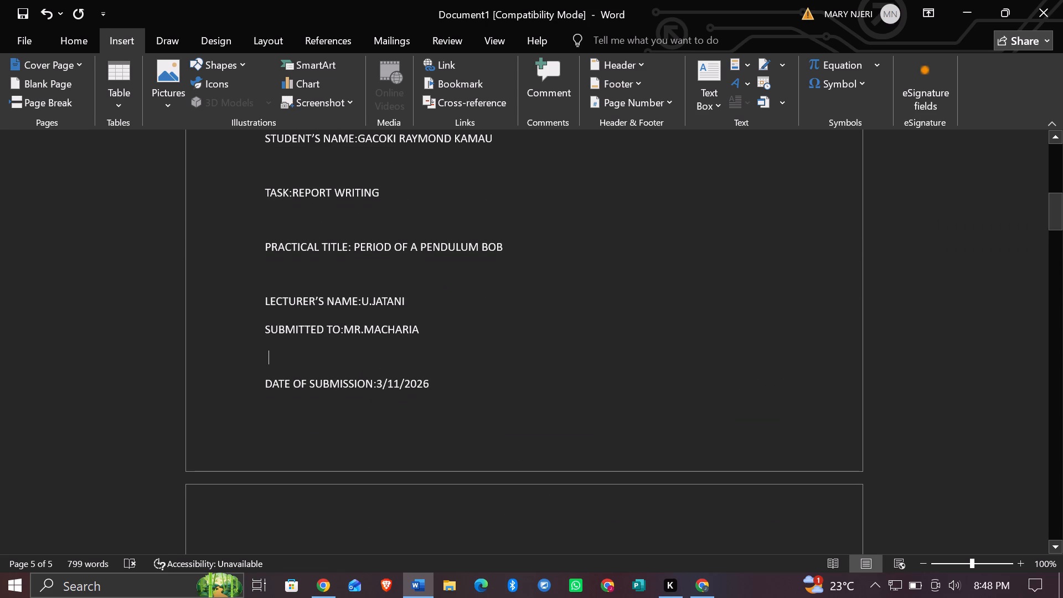
left_click(454, 363)
left_click(443, 385)
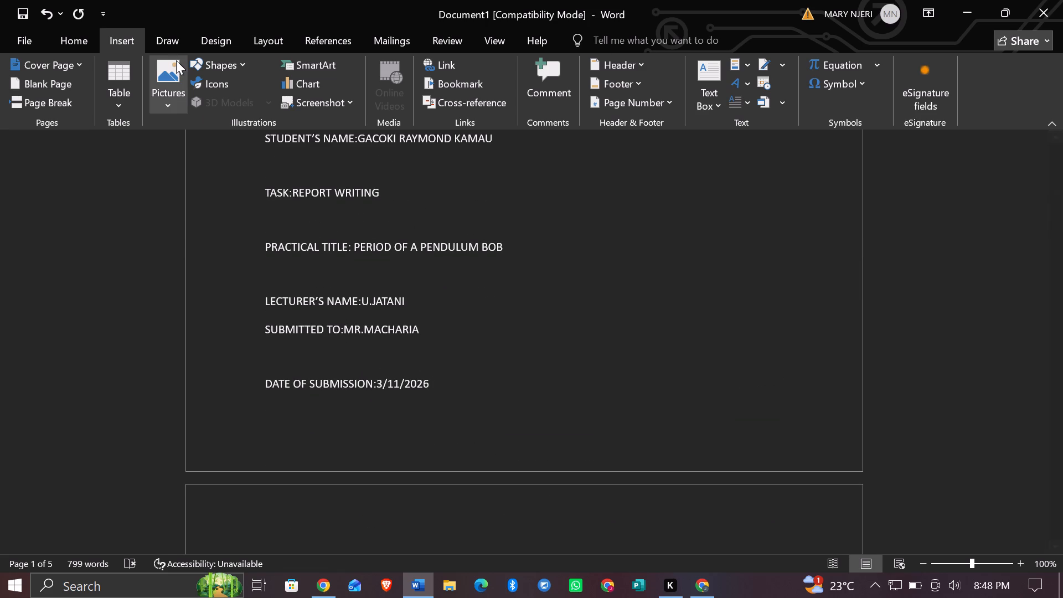
left_click(120, 38)
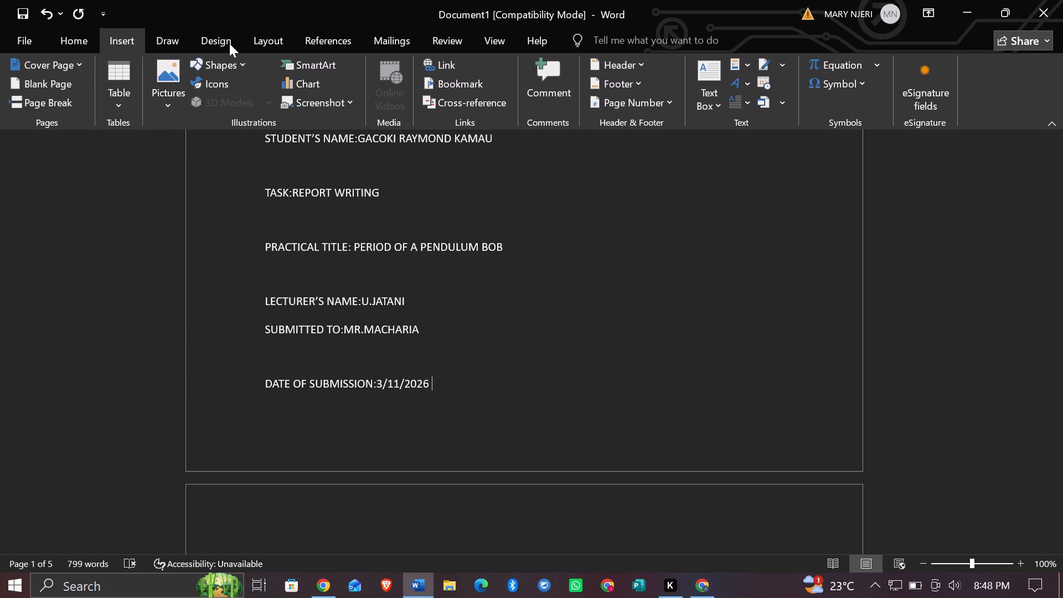
left_click(71, 39)
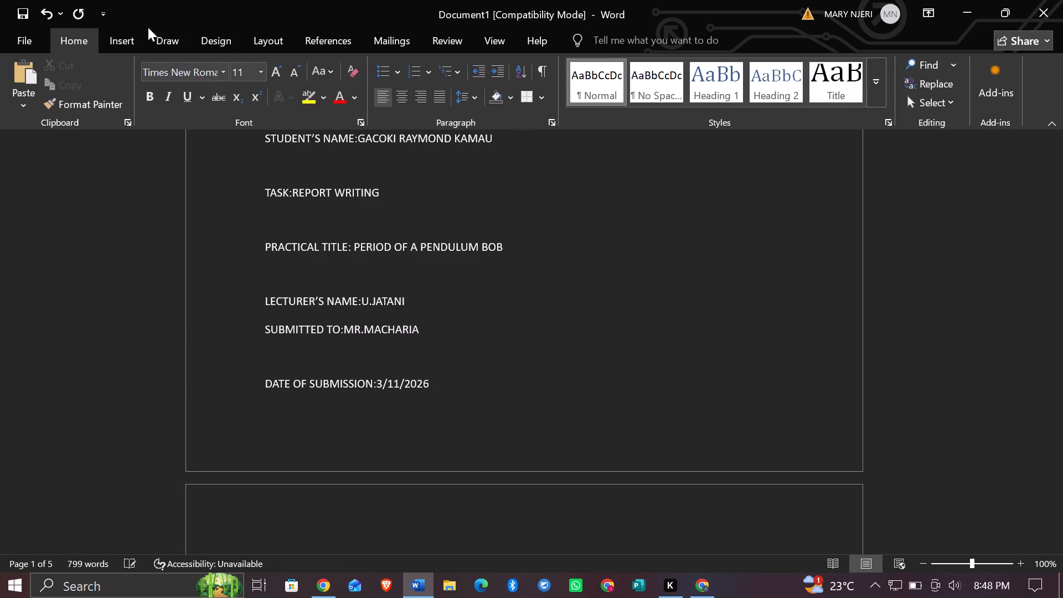
left_click(230, 33)
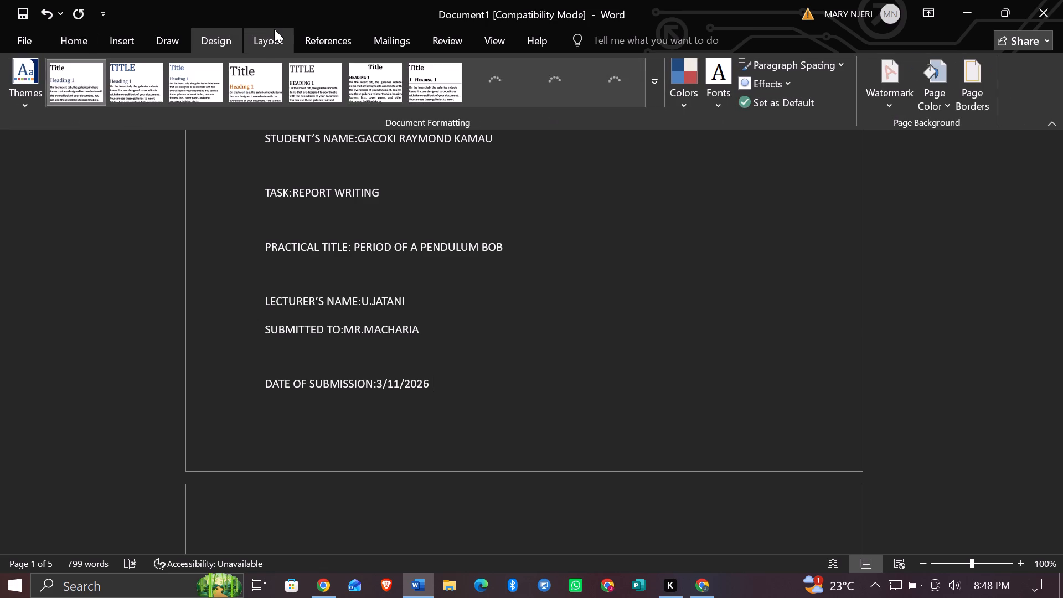
left_click(274, 29)
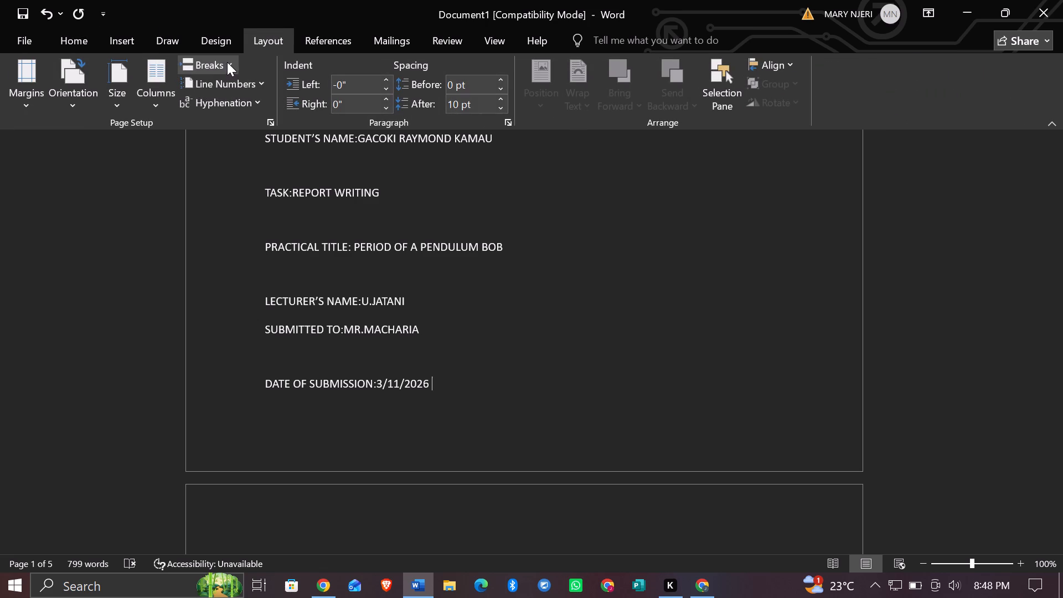
left_click(227, 62)
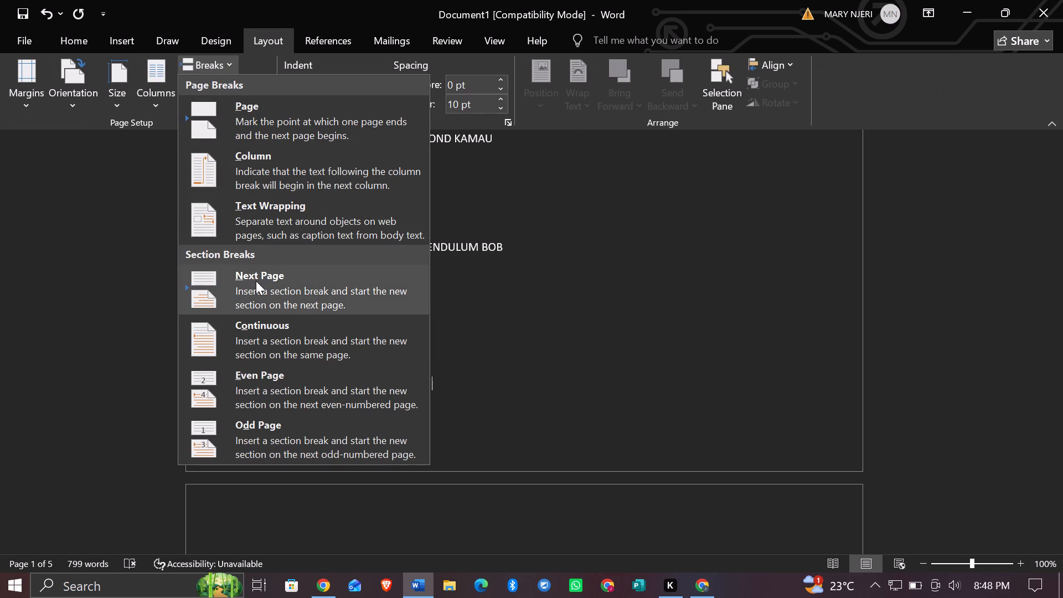
left_click(256, 281)
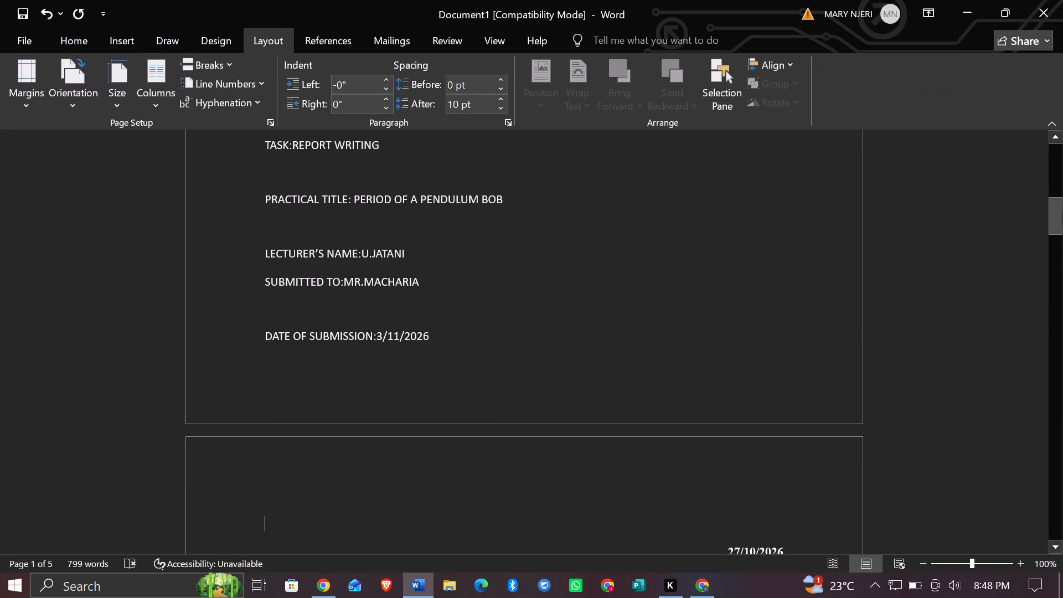
Insert a Next Page section break in the empty space below the RESULTS table, before the DISCUSSION page.
left_click_drag(1056, 223, 1056, 224)
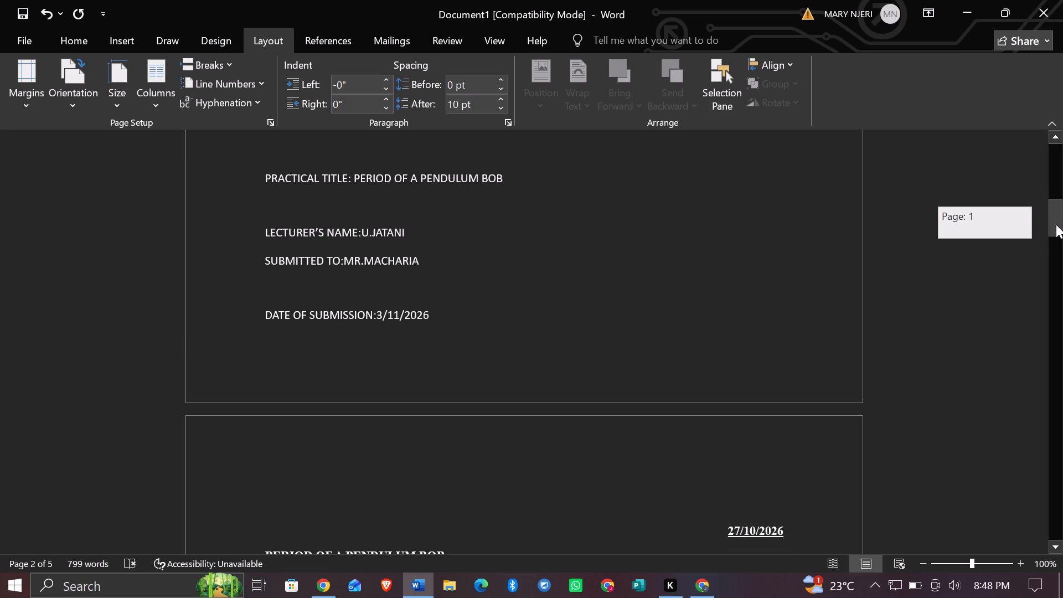
left_click_drag(1056, 224, 1062, 244)
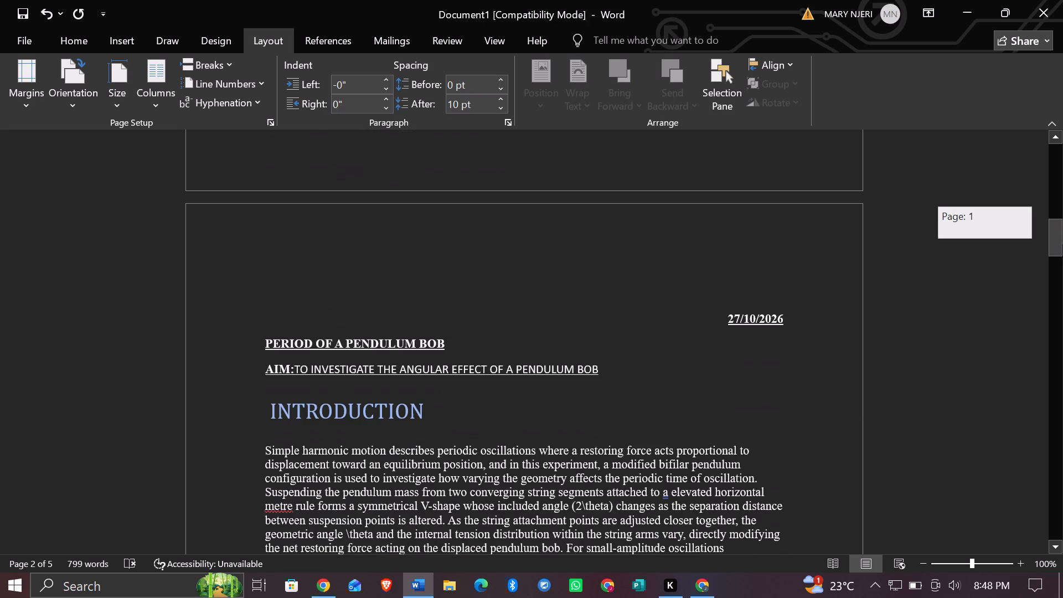
left_click_drag(1062, 244, 1062, 293)
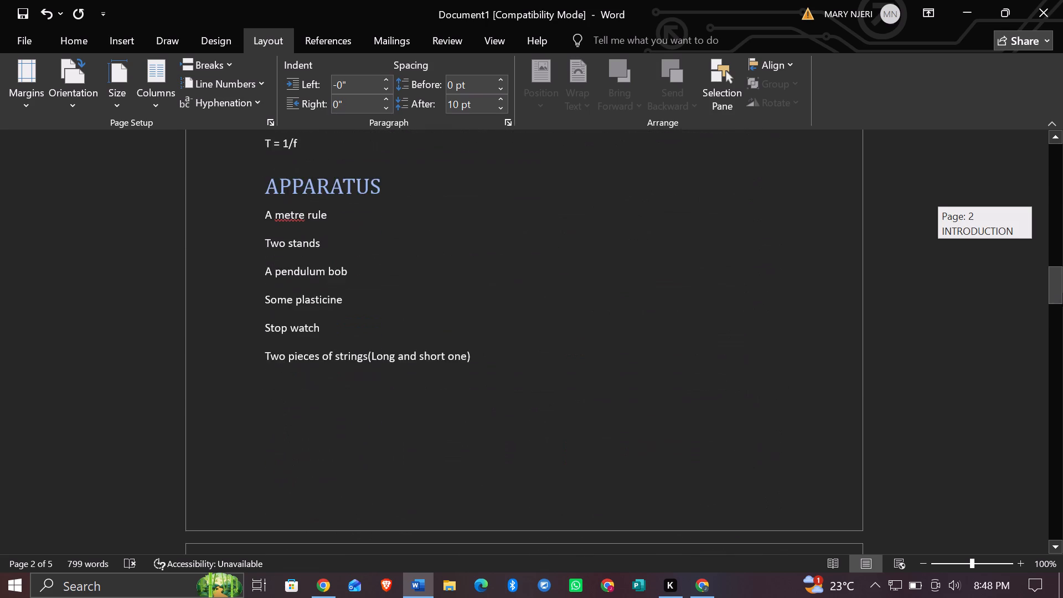
left_click_drag(1062, 293, 1062, 392)
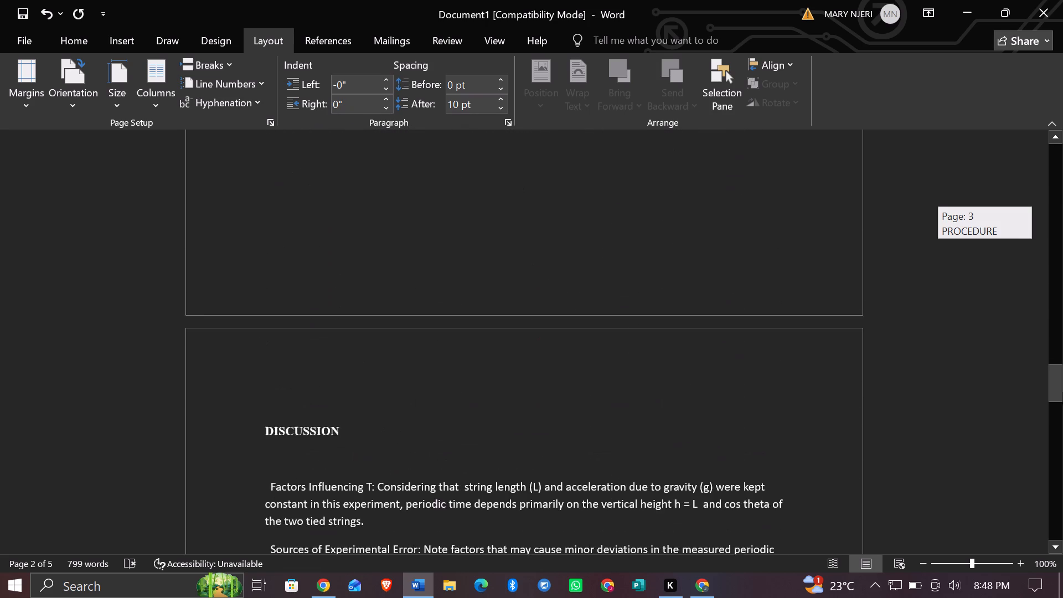
left_click_drag(1062, 392, 1062, 378)
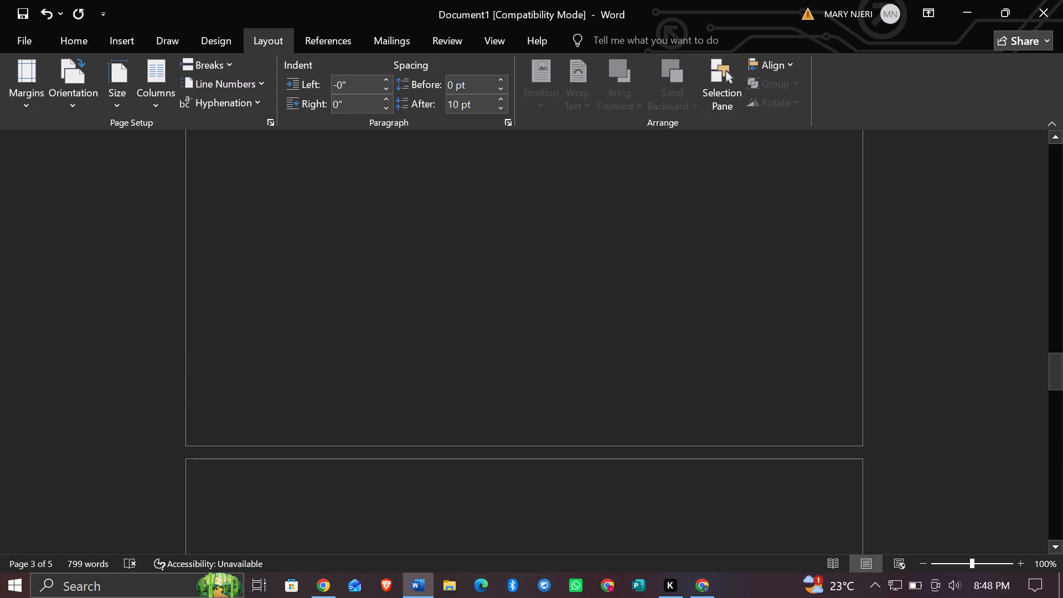
left_click_drag(1054, 377, 1050, 364)
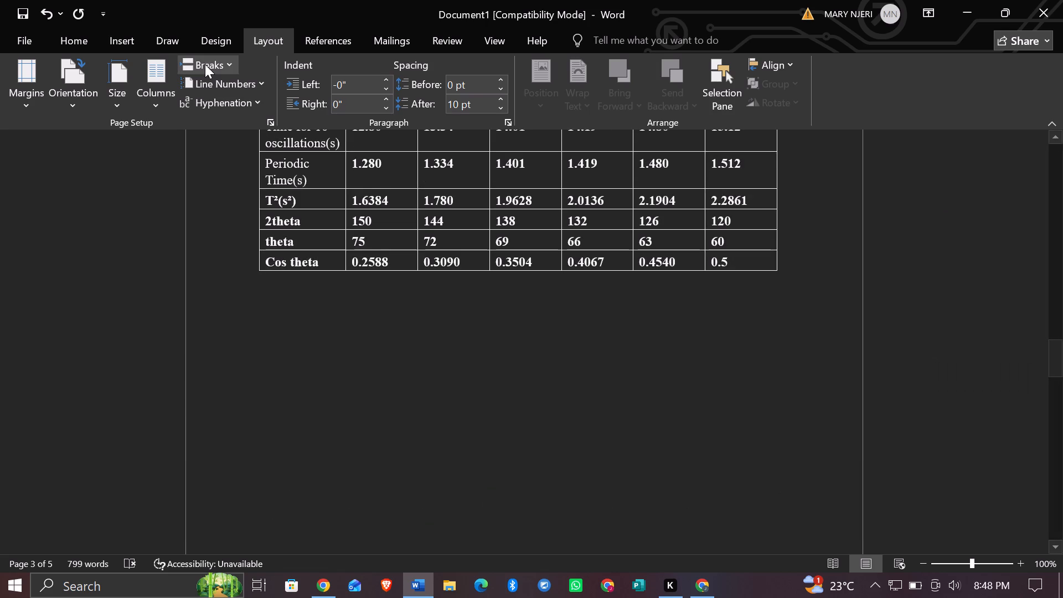
left_click(80, 38)
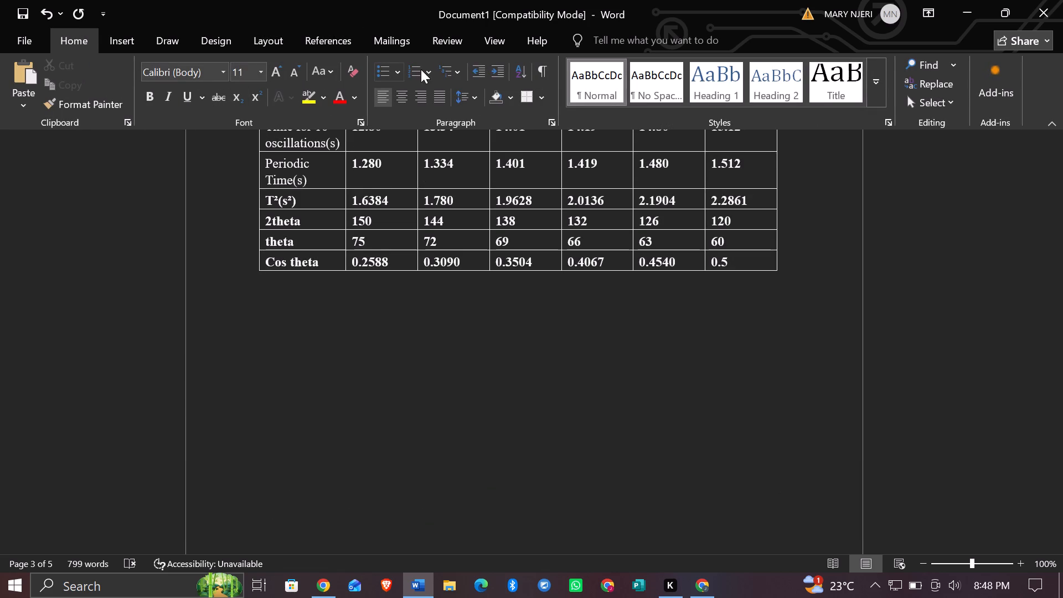
left_click(550, 69)
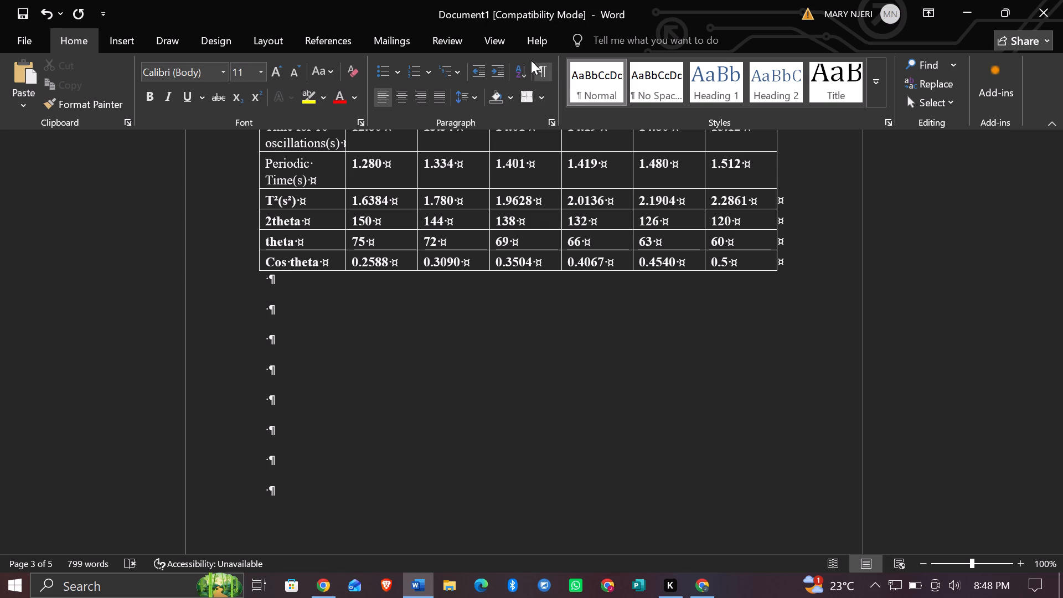
left_click(543, 69)
left_click(509, 429)
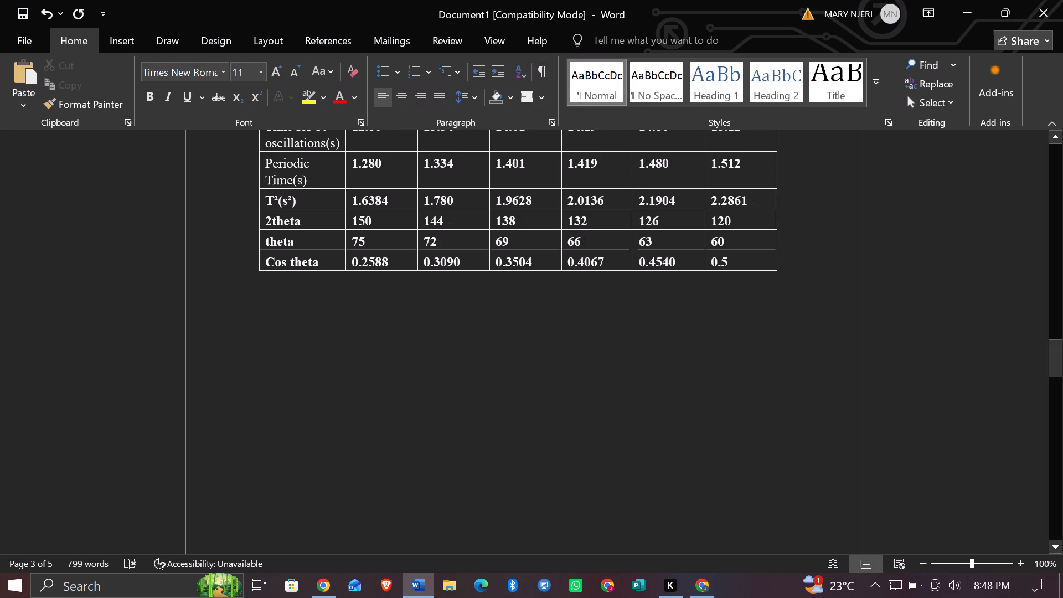
left_click(132, 38)
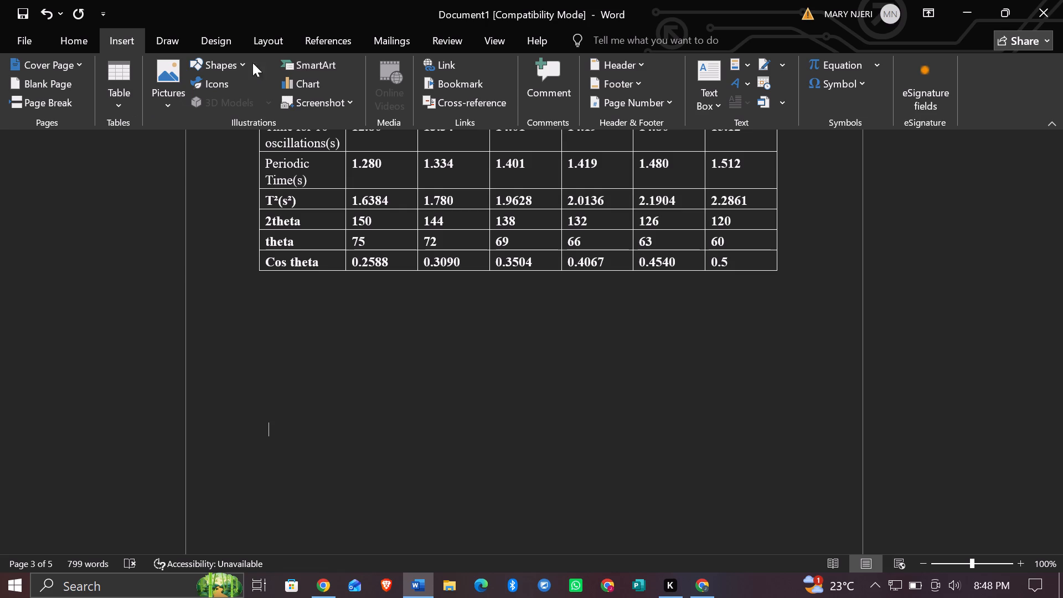
left_click(272, 38)
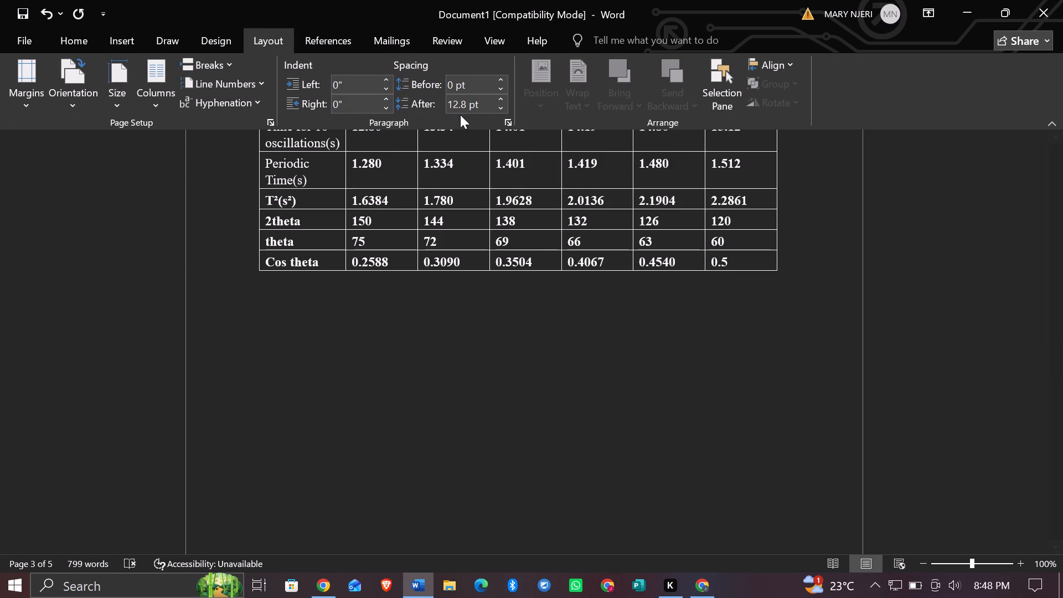
left_click(223, 65)
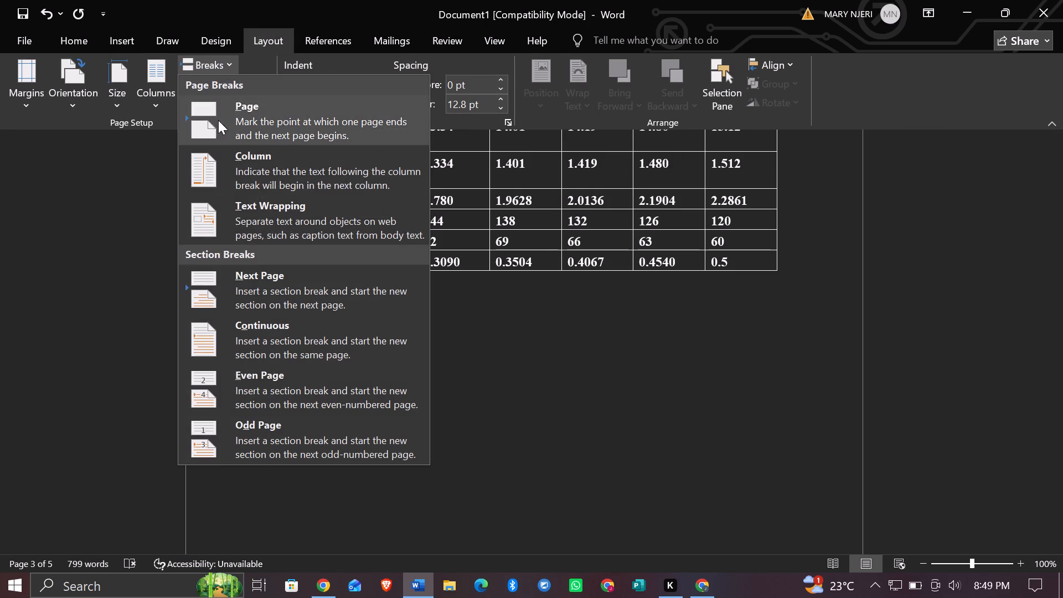
left_click(241, 284)
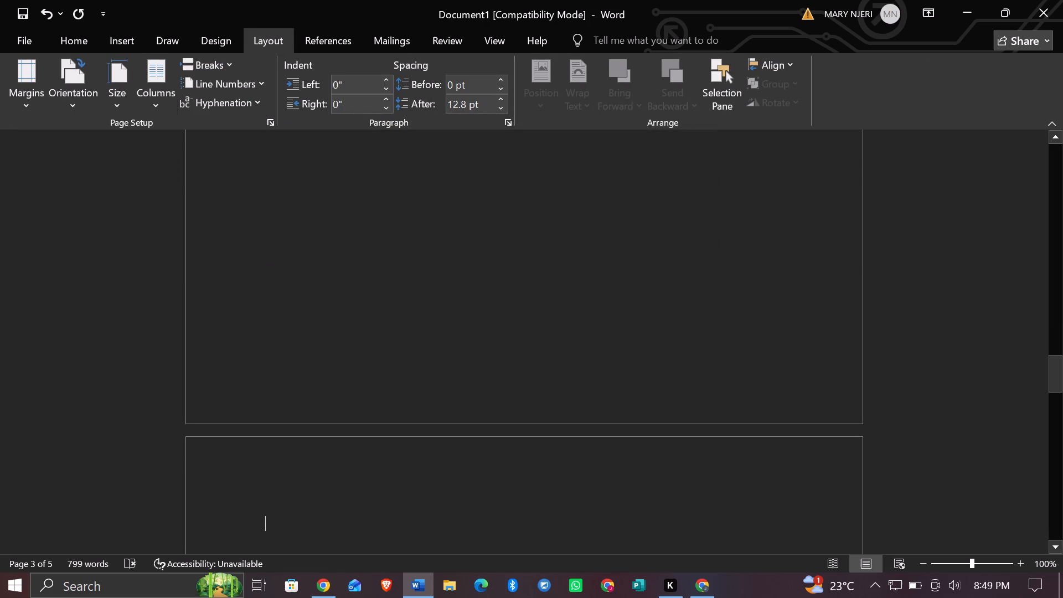
Insert a centred Plain Number 2 page number at the bottom of the page, starting from the INTRODUCTION page's section.
left_click_drag(1056, 379, 1045, 333)
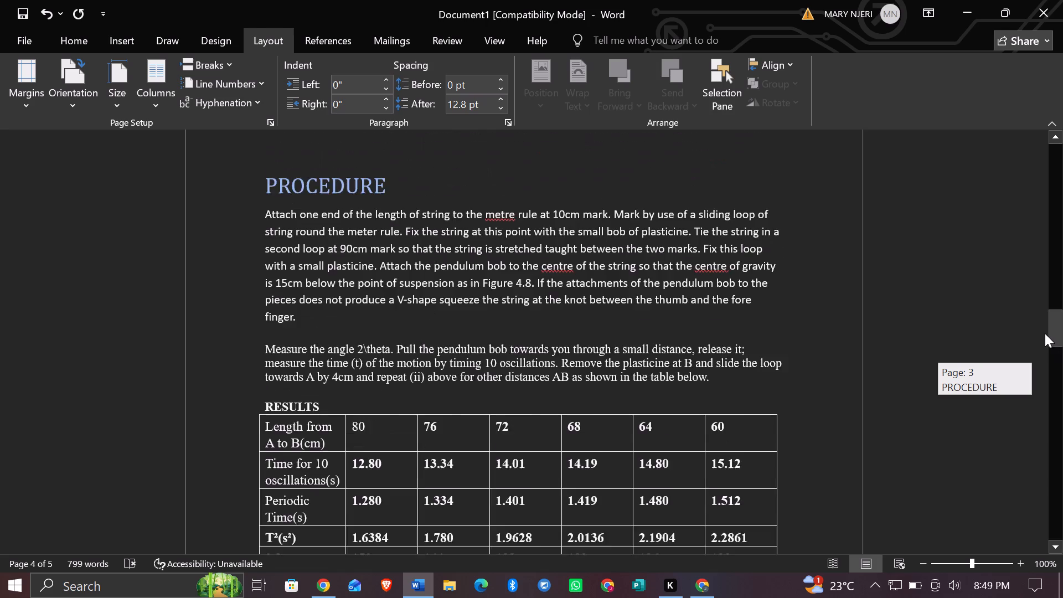
left_click_drag(1045, 333, 1013, 237)
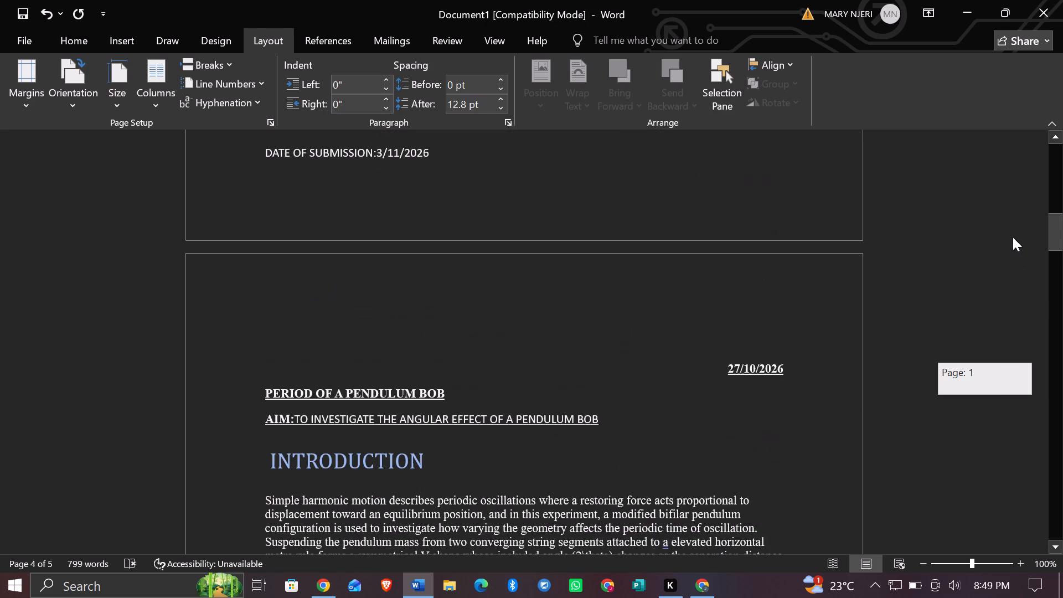
left_click_drag(1013, 237, 1013, 243)
left_click(688, 280)
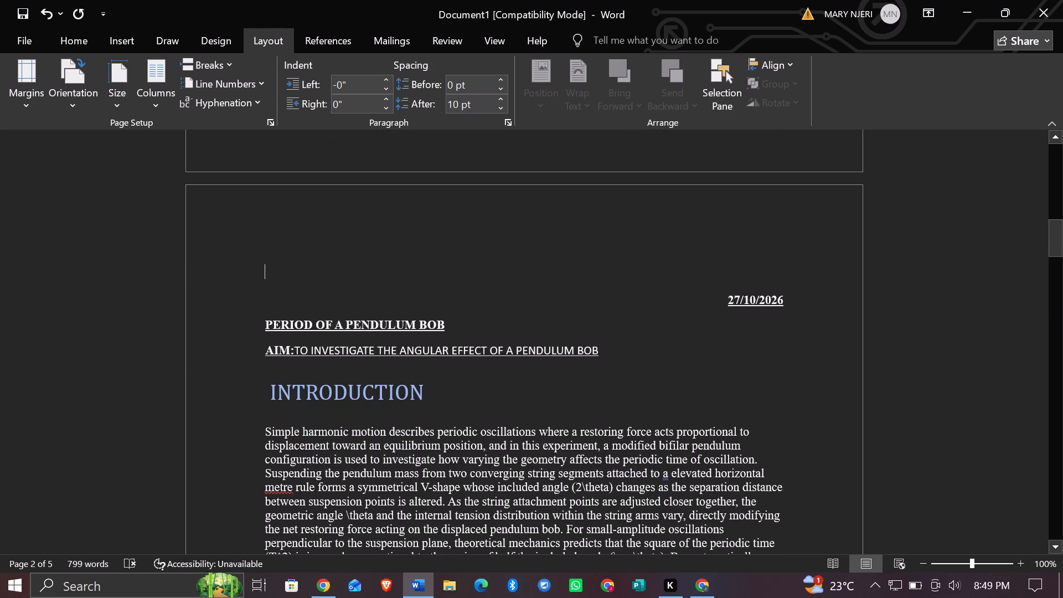
left_click(116, 45)
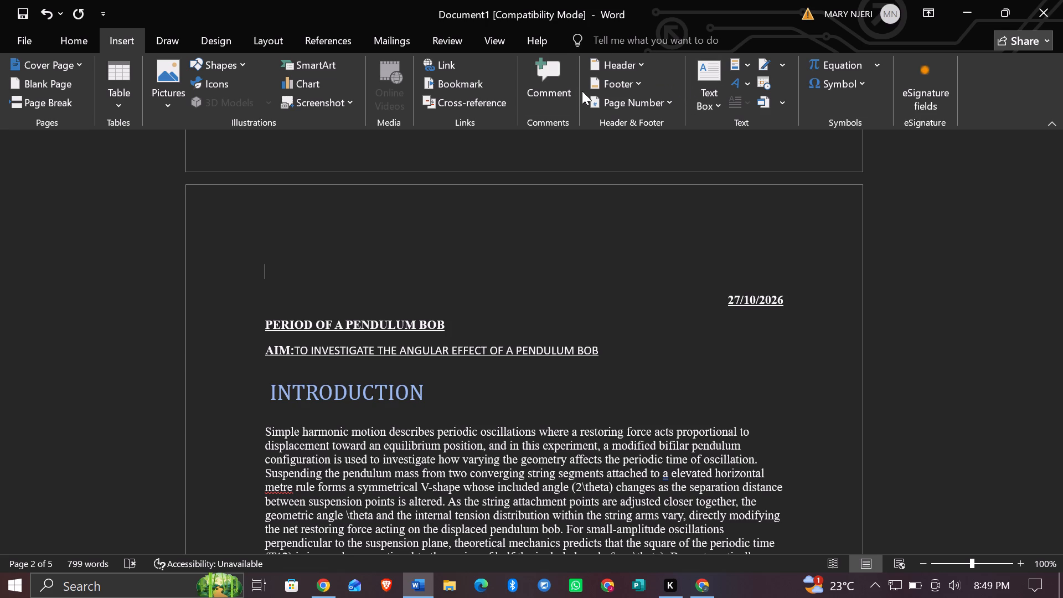
left_click(660, 102)
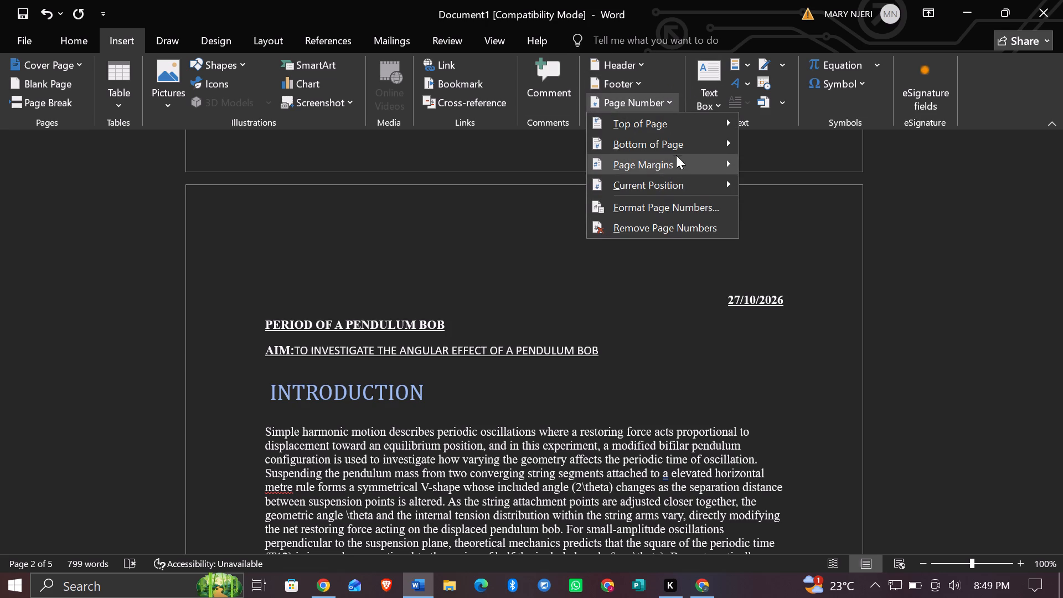
left_click(684, 141)
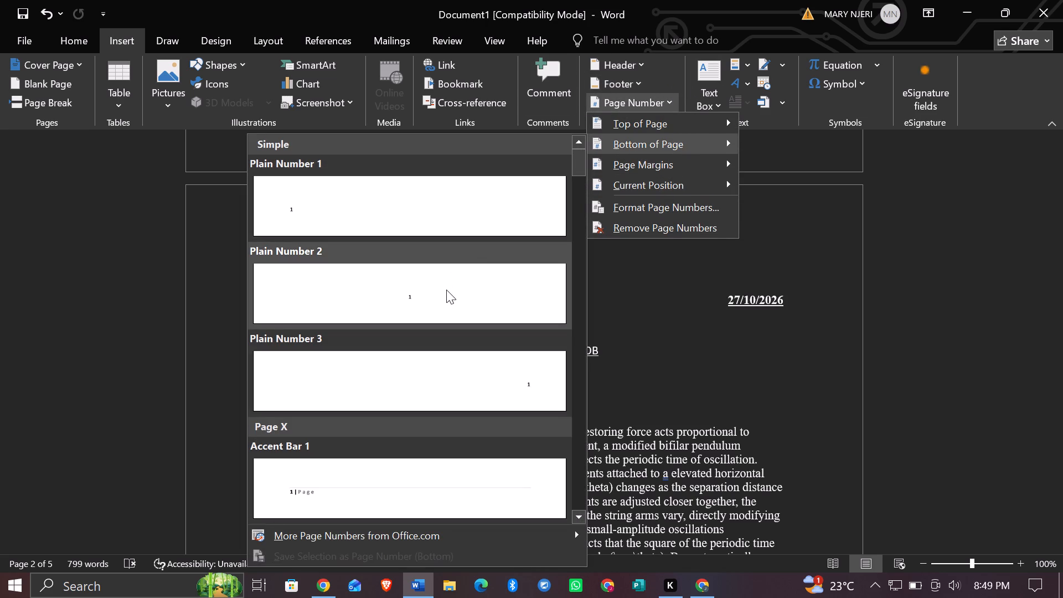
left_click(445, 290)
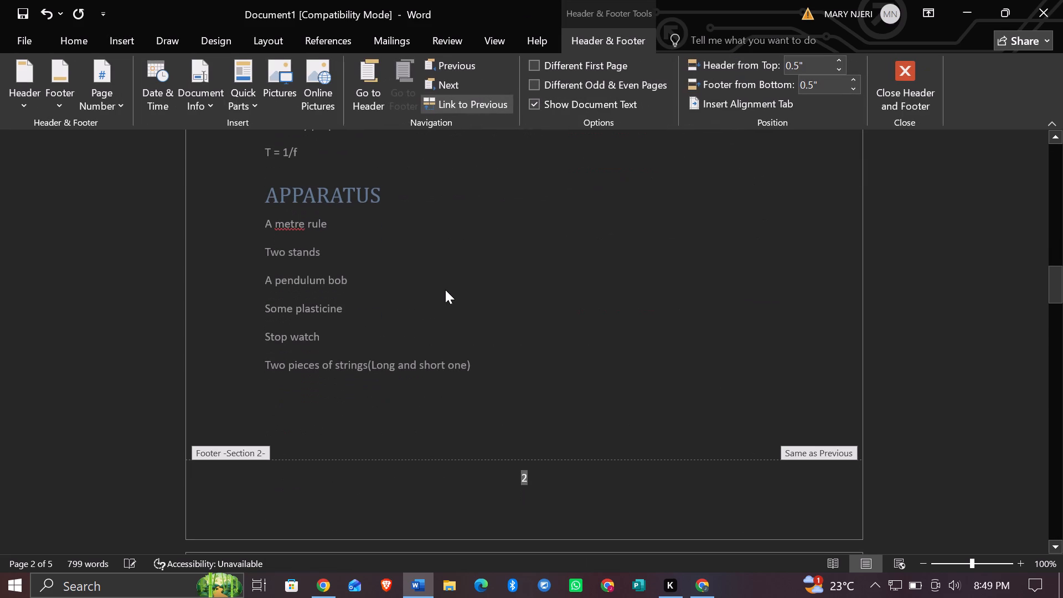
Inspect the cover page's footer number and its section break with formatting marks shown, and hide the marks again.
left_click_drag(1052, 286, 1049, 264)
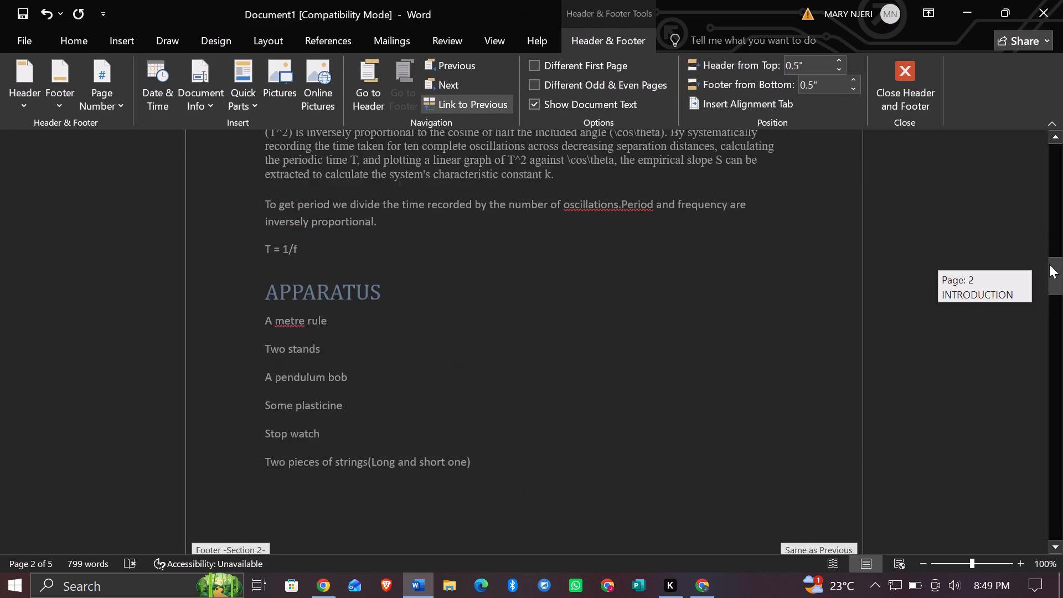
left_click_drag(1049, 264, 1029, 150)
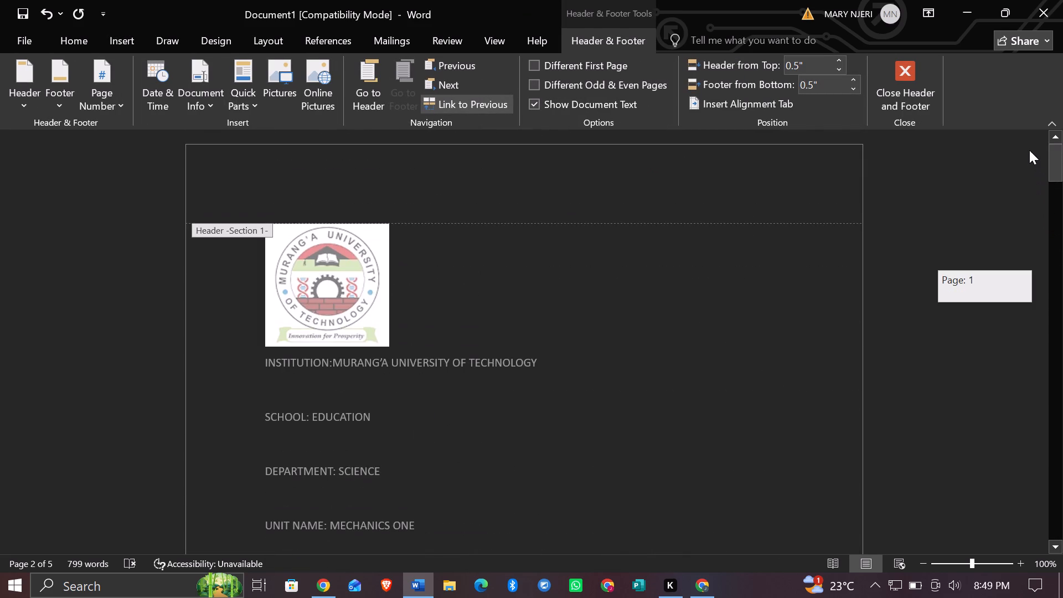
left_click_drag(1029, 150, 1052, 220)
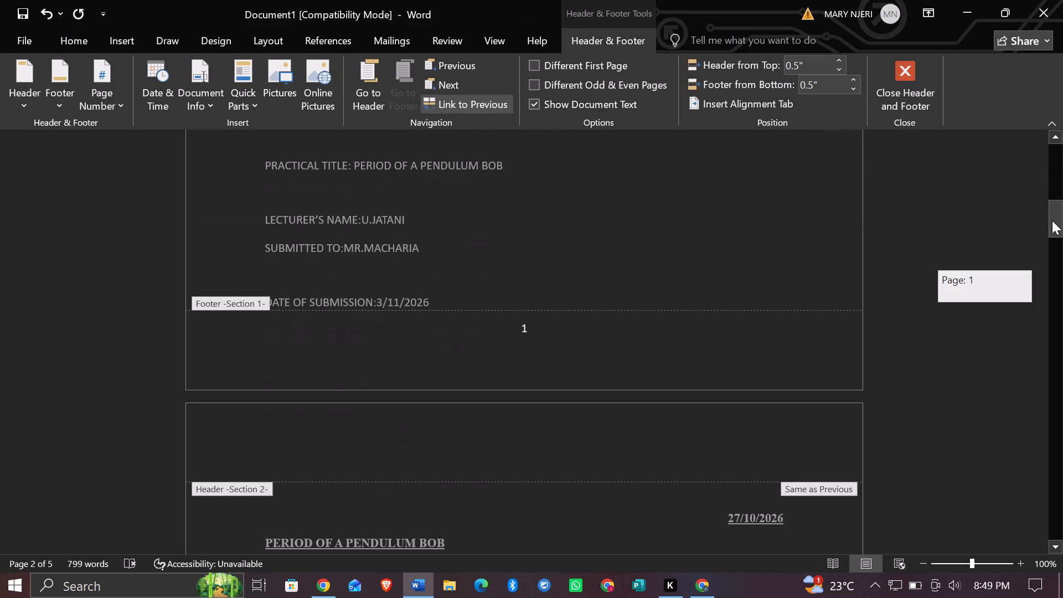
left_click_drag(1052, 220, 1052, 221)
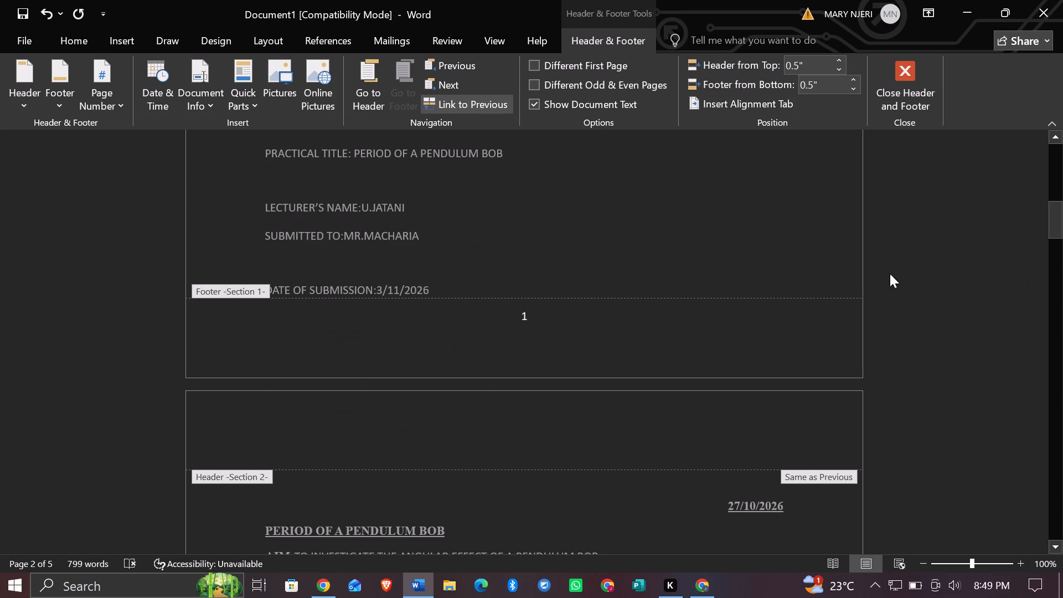
left_click(467, 272)
left_click(450, 282)
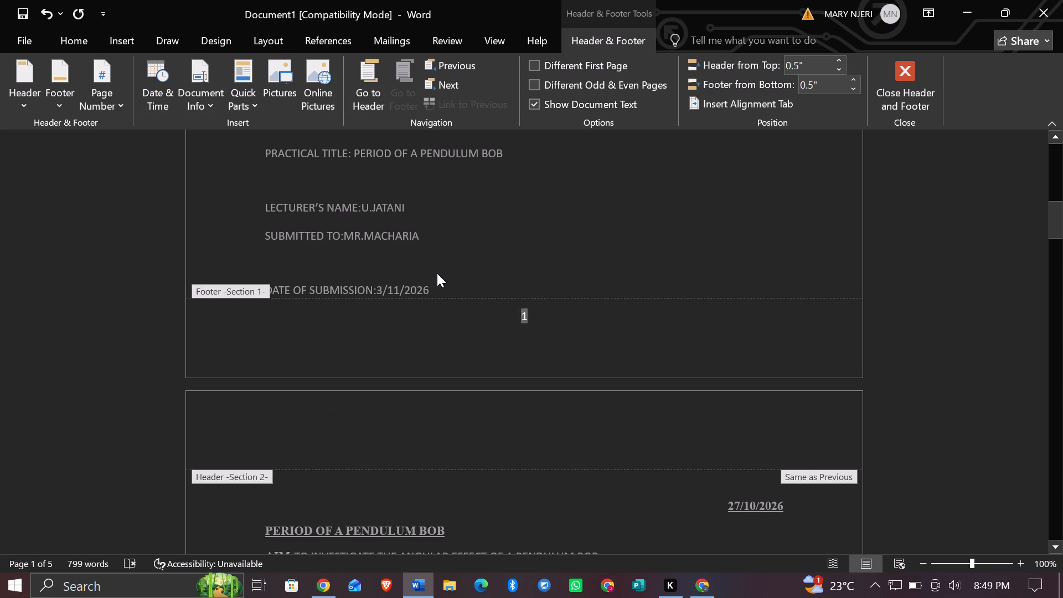
left_click(66, 38)
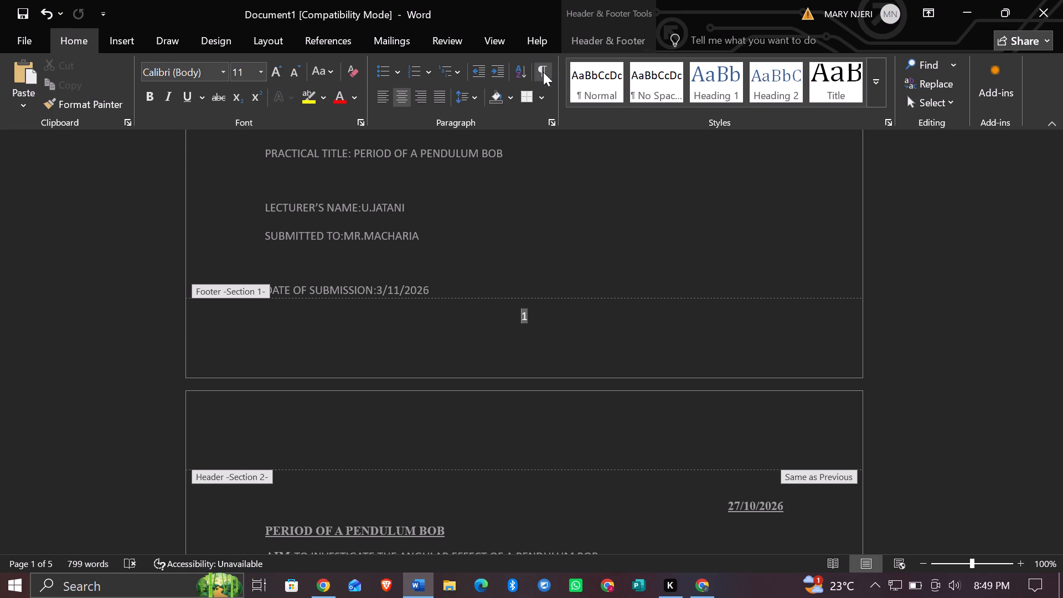
left_click(543, 72)
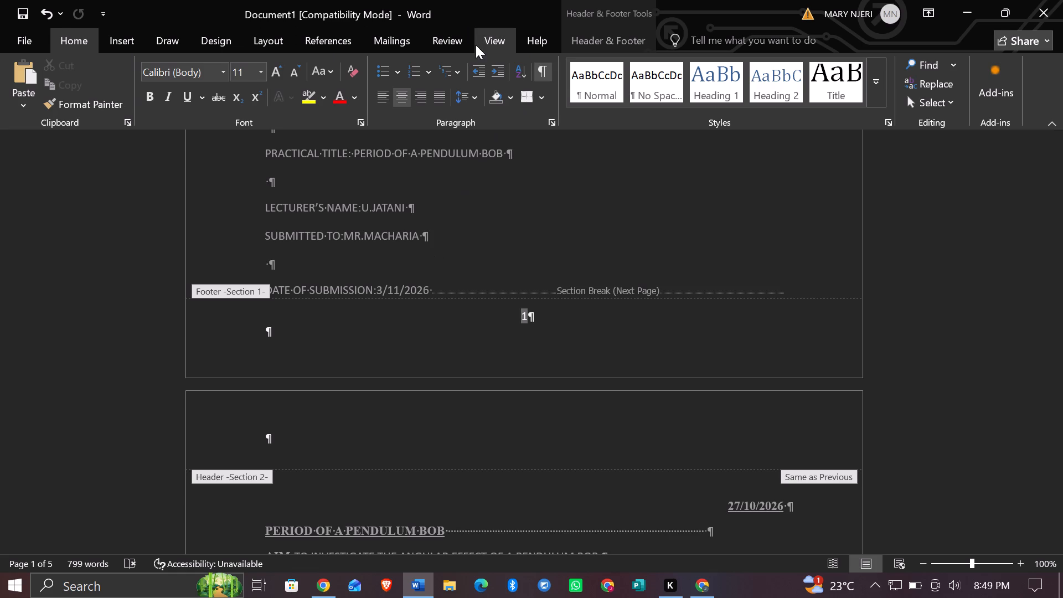
left_click(546, 70)
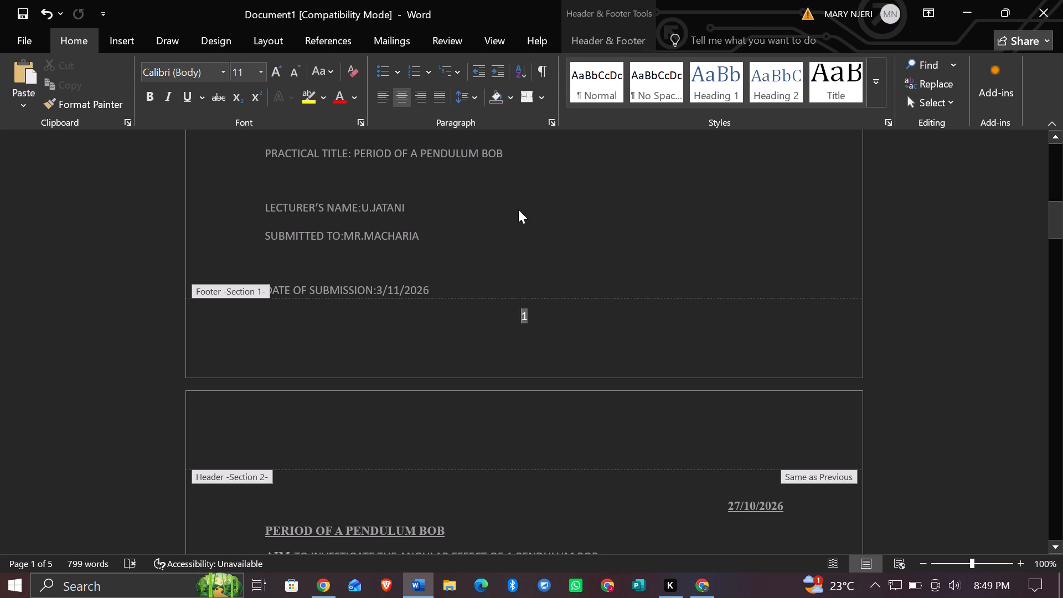
Turn on Different First Page for the cover page's Section 1 footer.
double_click(515, 228)
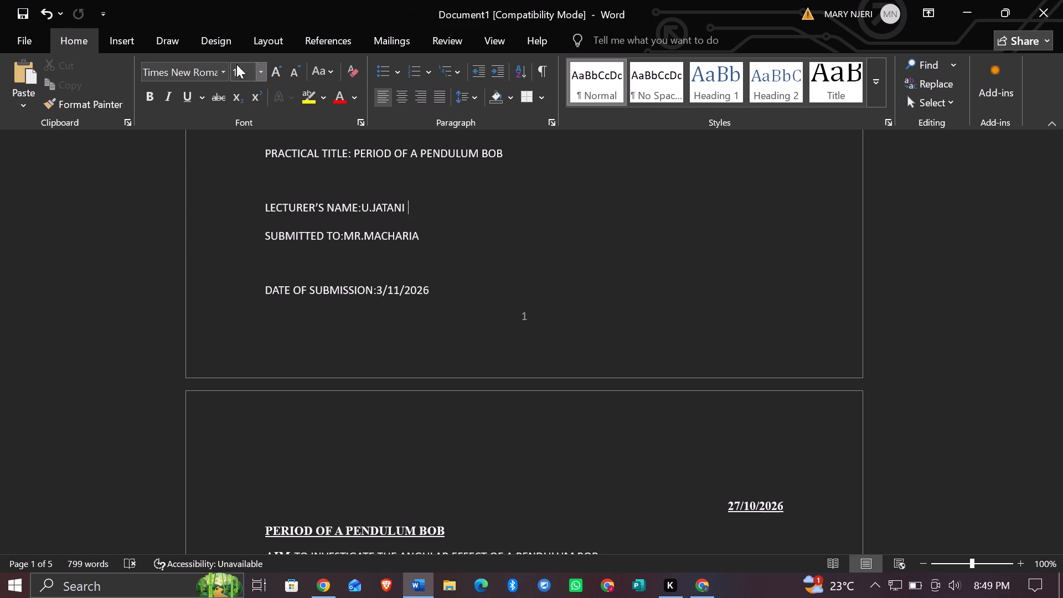
left_click(271, 43)
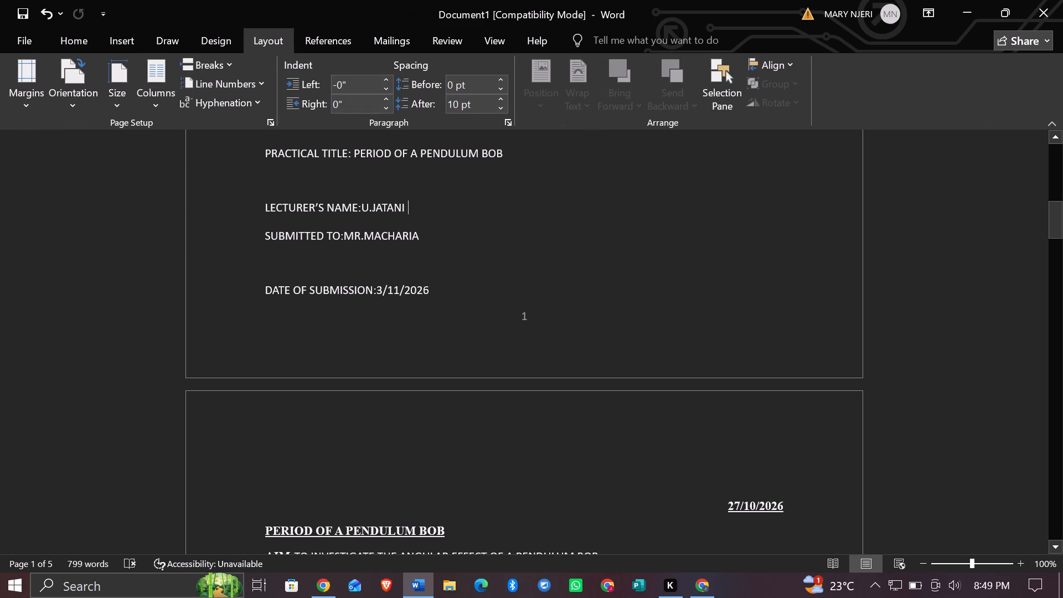
double_click(496, 328)
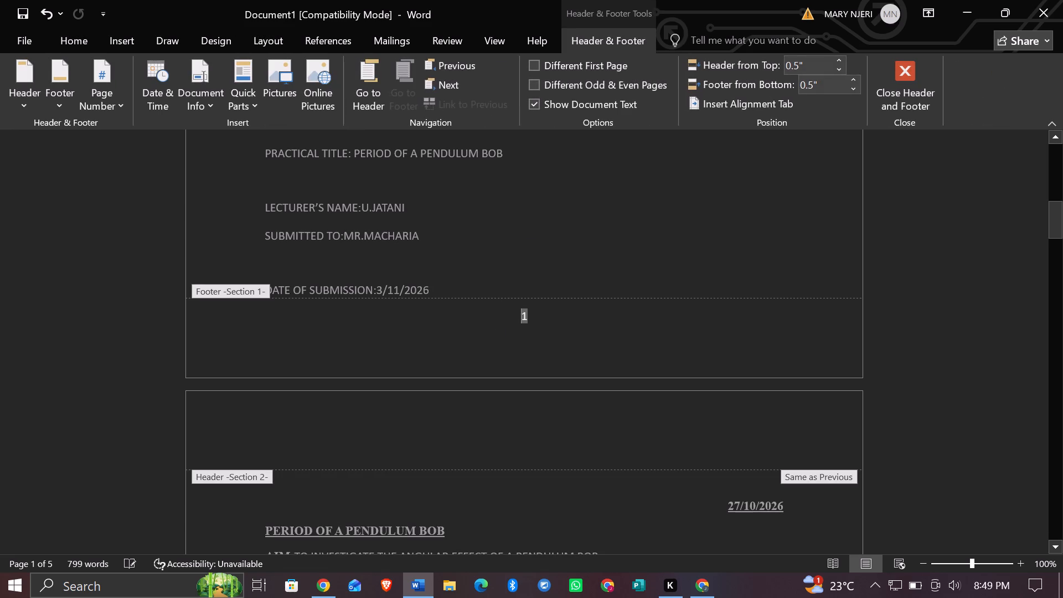
left_click(535, 64)
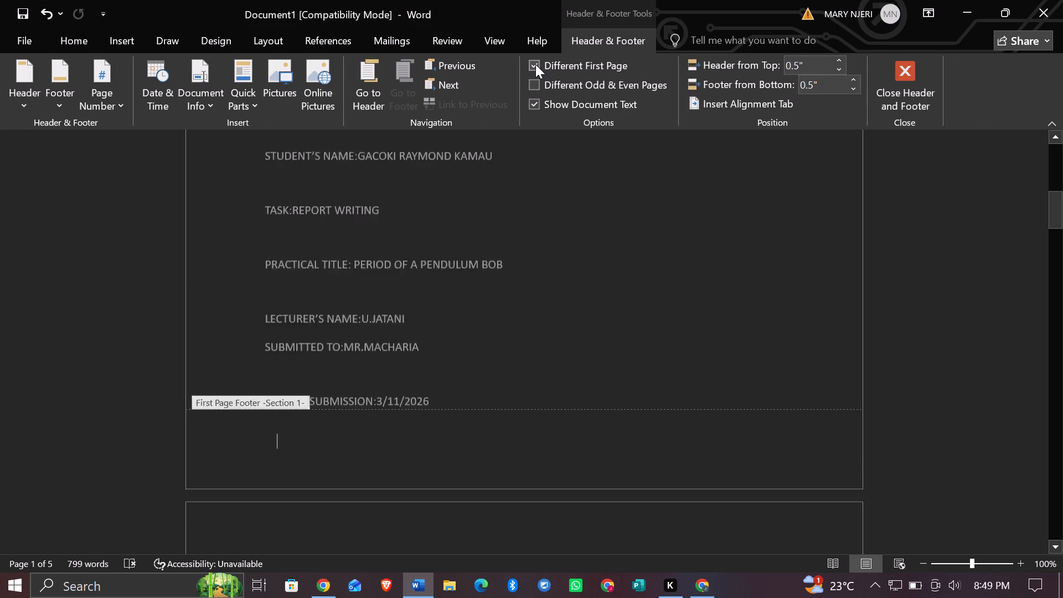
Format the Section 2 page numbers to start at 1 on the INTRODUCTION page.
scroll(530, 279, "down", 2)
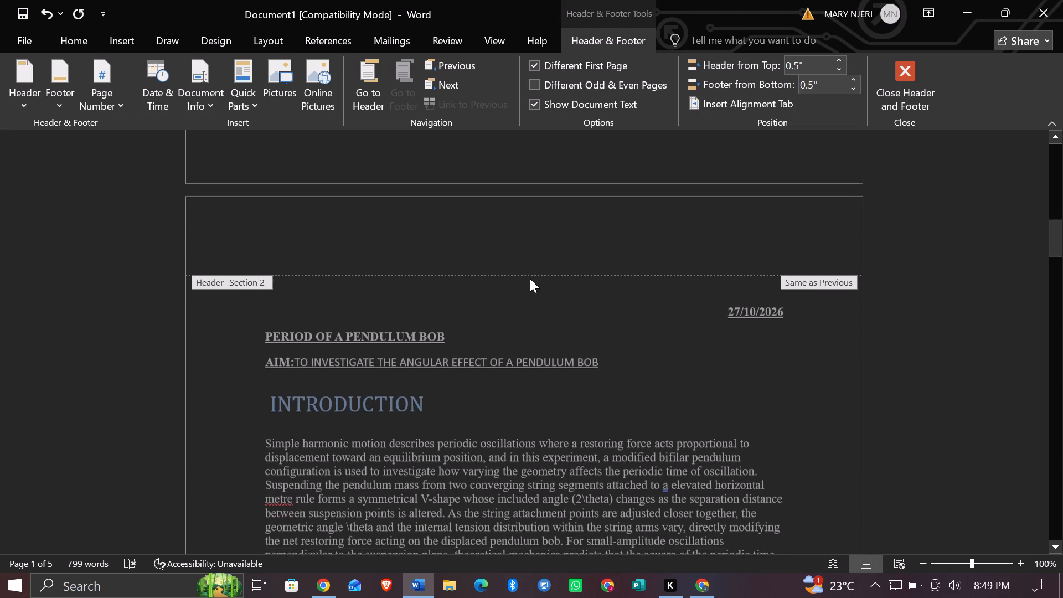
scroll(530, 279, "down", 4)
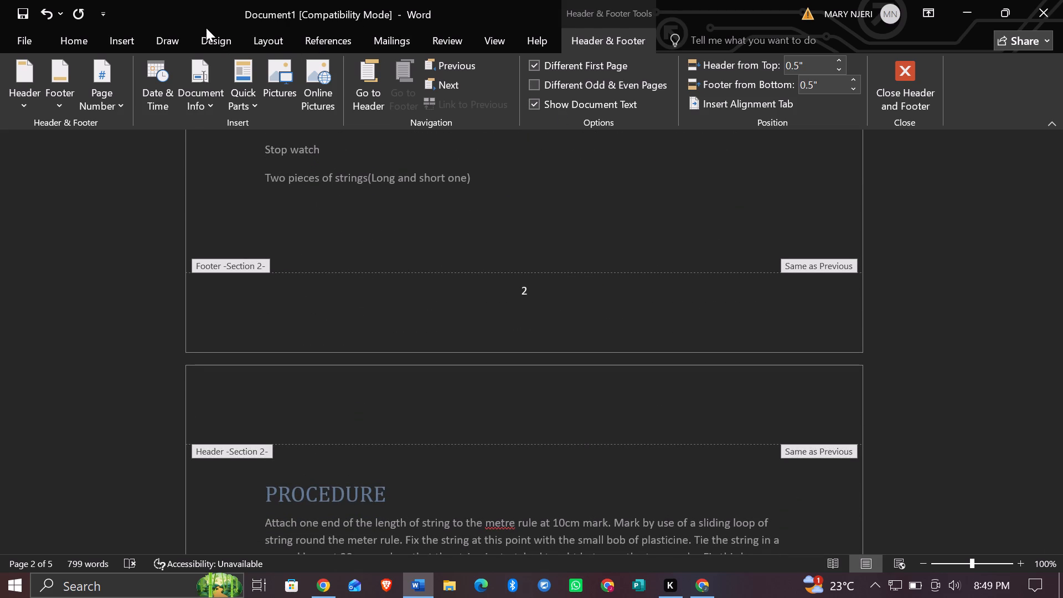
left_click(135, 36)
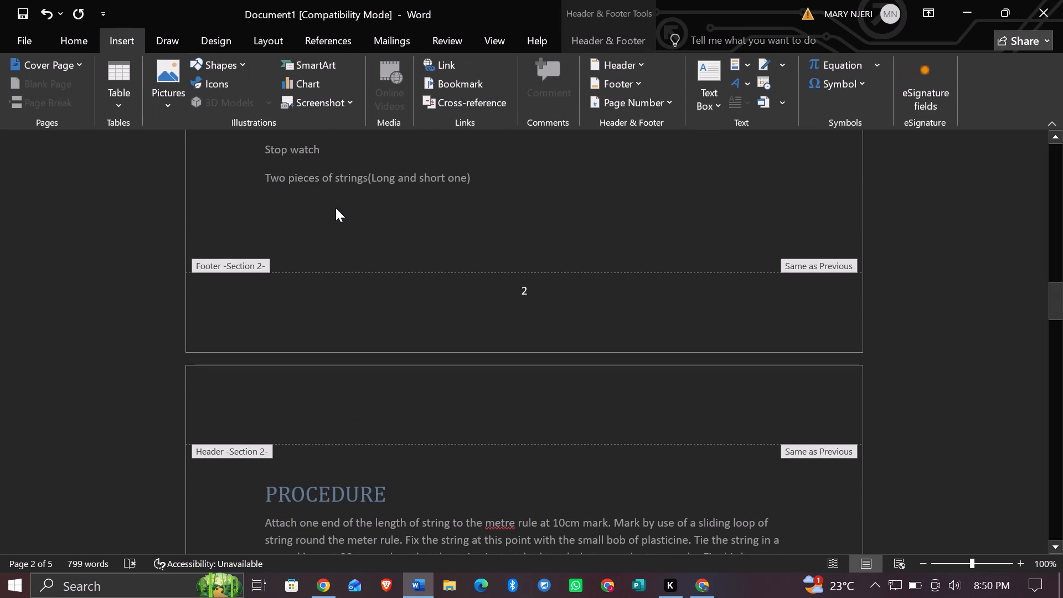
left_click(597, 102)
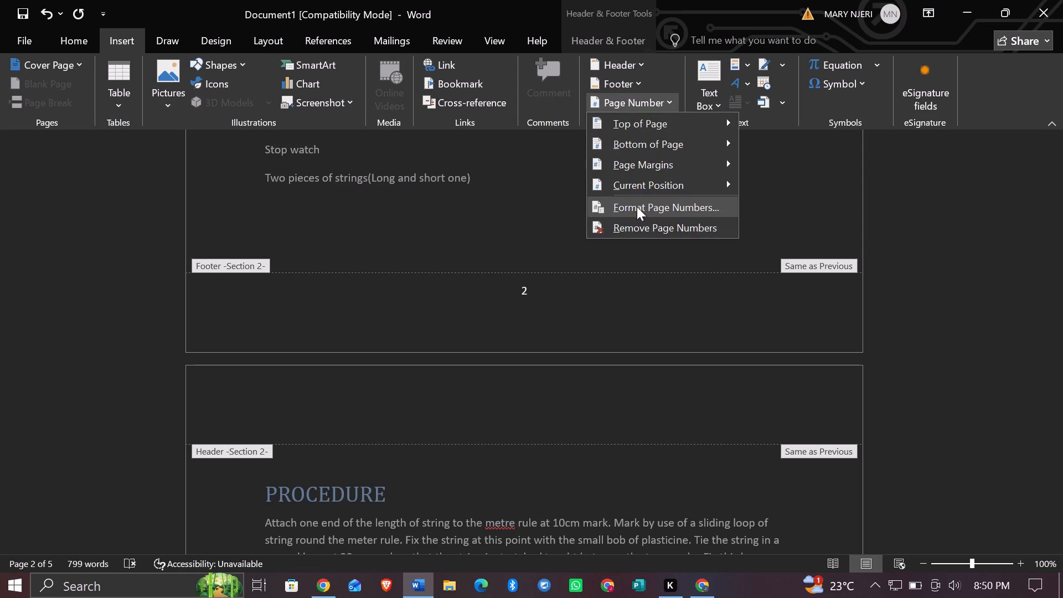
left_click(637, 207)
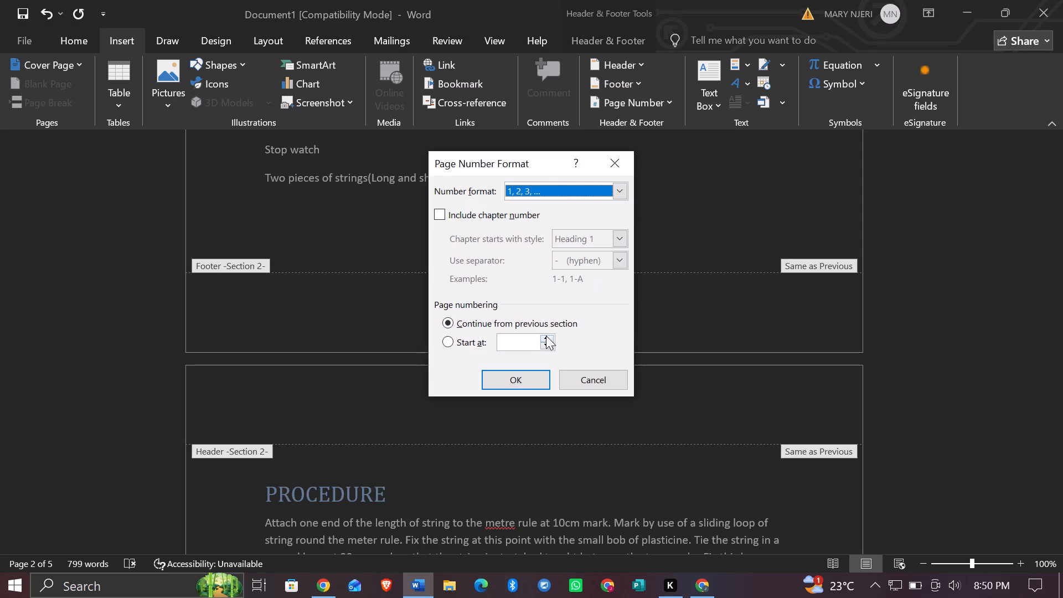
left_click(546, 336)
left_click(520, 376)
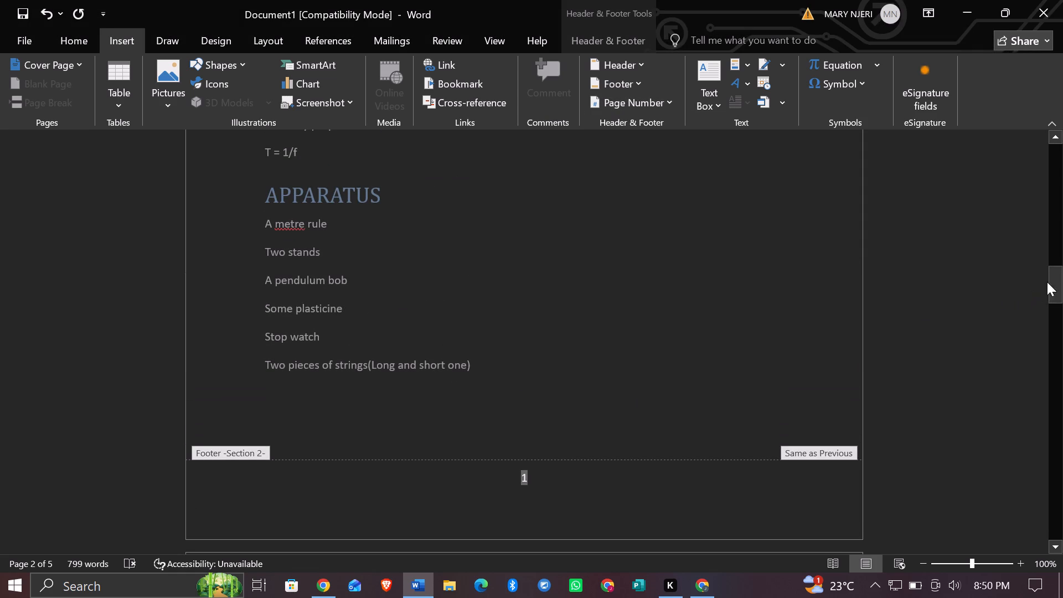
Review the footer page numbers from the INTRODUCTION page through the DISCUSSION section, and leave footer editing.
left_click_drag(1062, 280, 1062, 265)
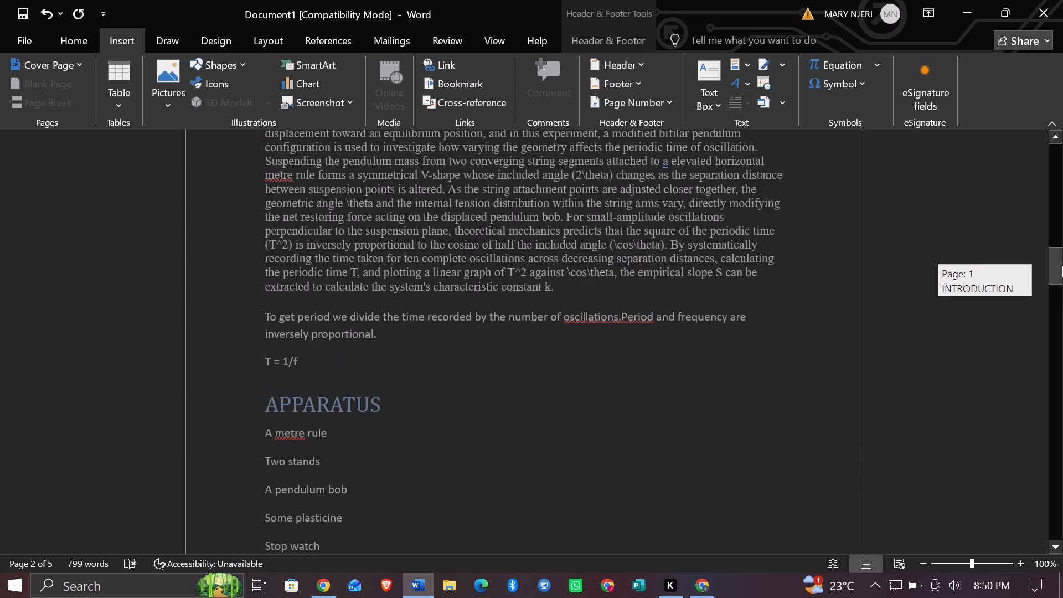
left_click_drag(1062, 265, 1062, 301)
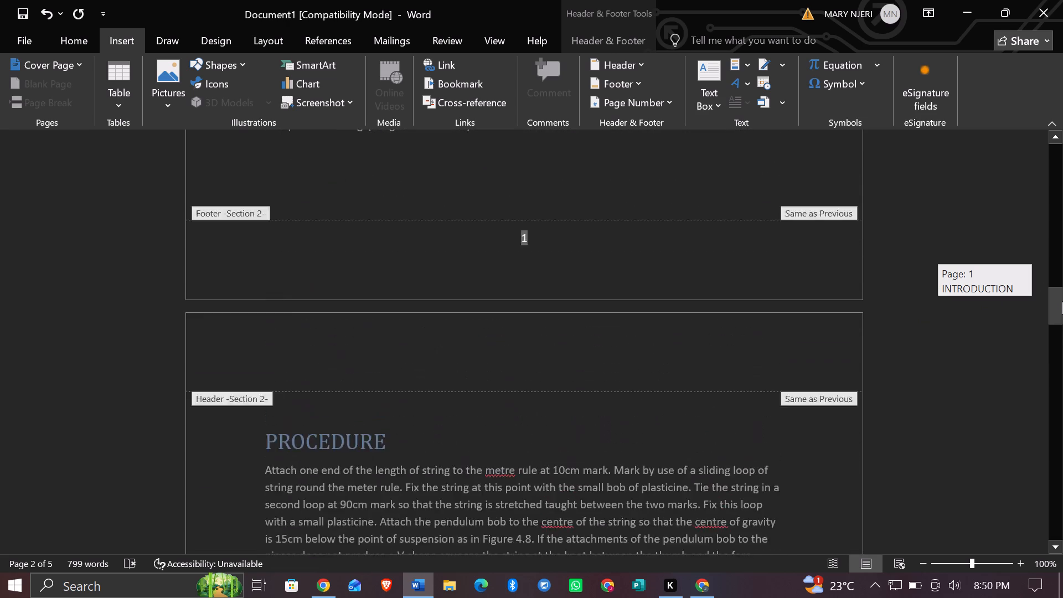
left_click_drag(1062, 301, 1058, 400)
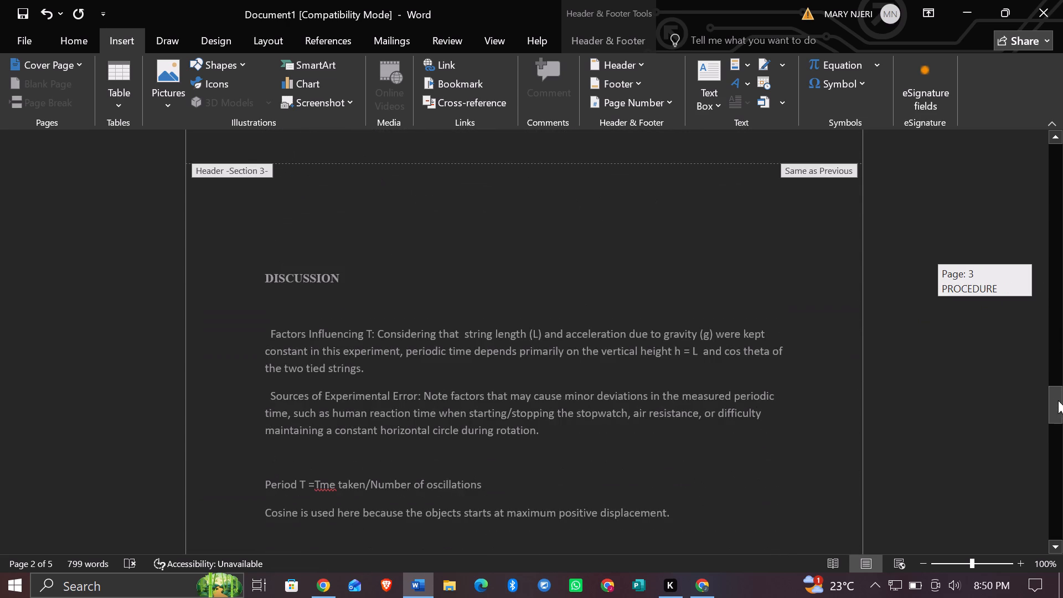
left_click_drag(1058, 400, 1055, 444)
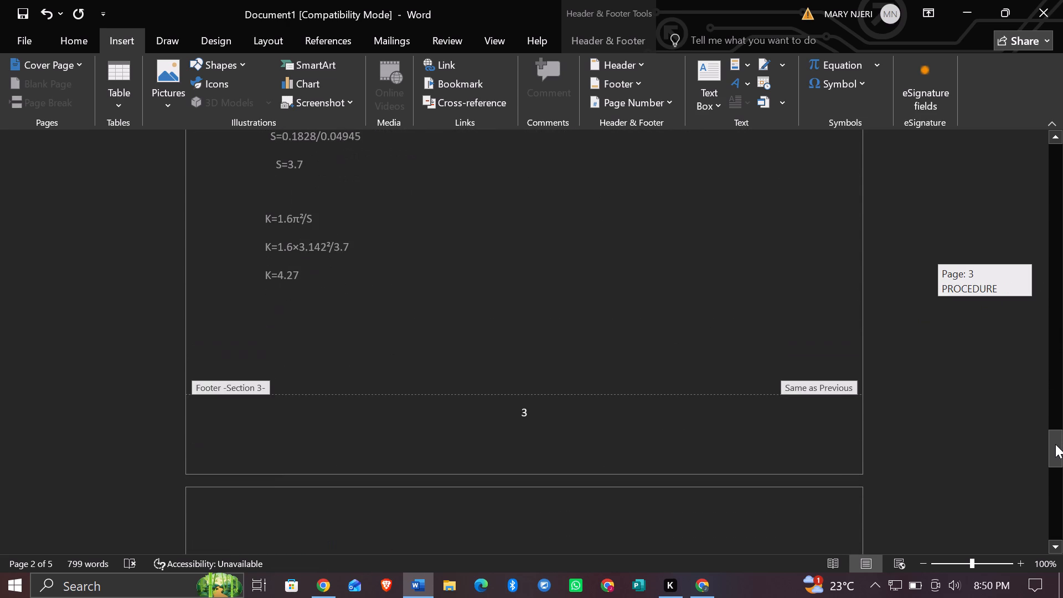
left_click_drag(1055, 444, 1044, 404)
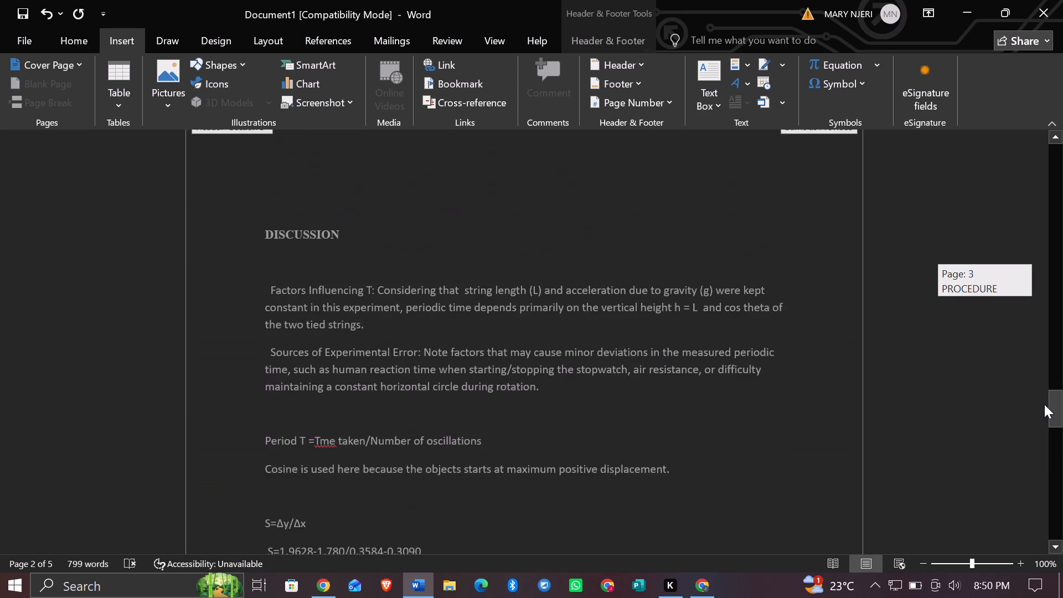
left_click_drag(1044, 404, 1031, 358)
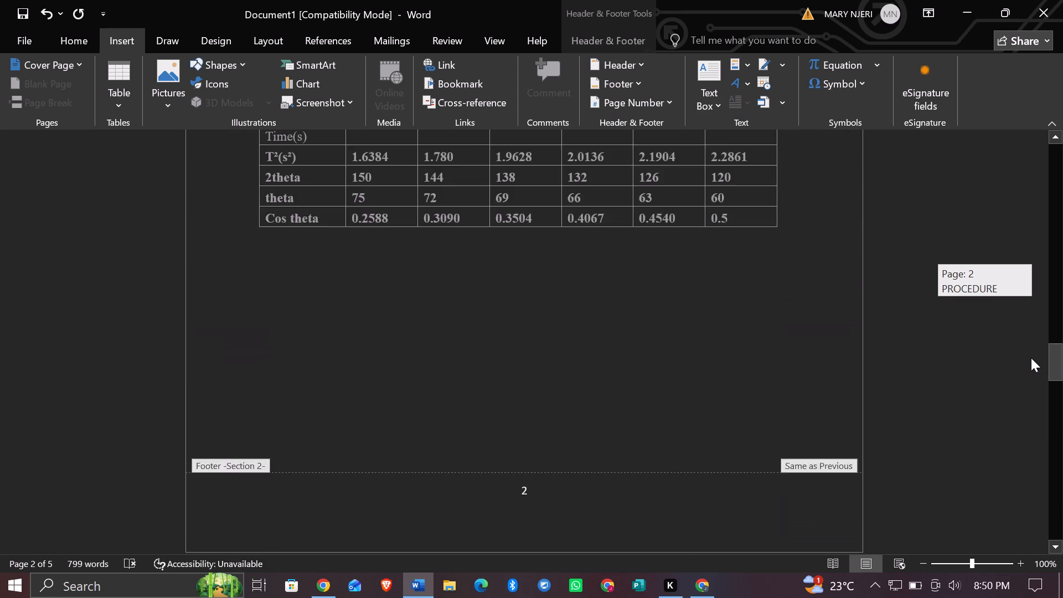
left_click_drag(1031, 358, 1031, 357)
left_click(716, 343)
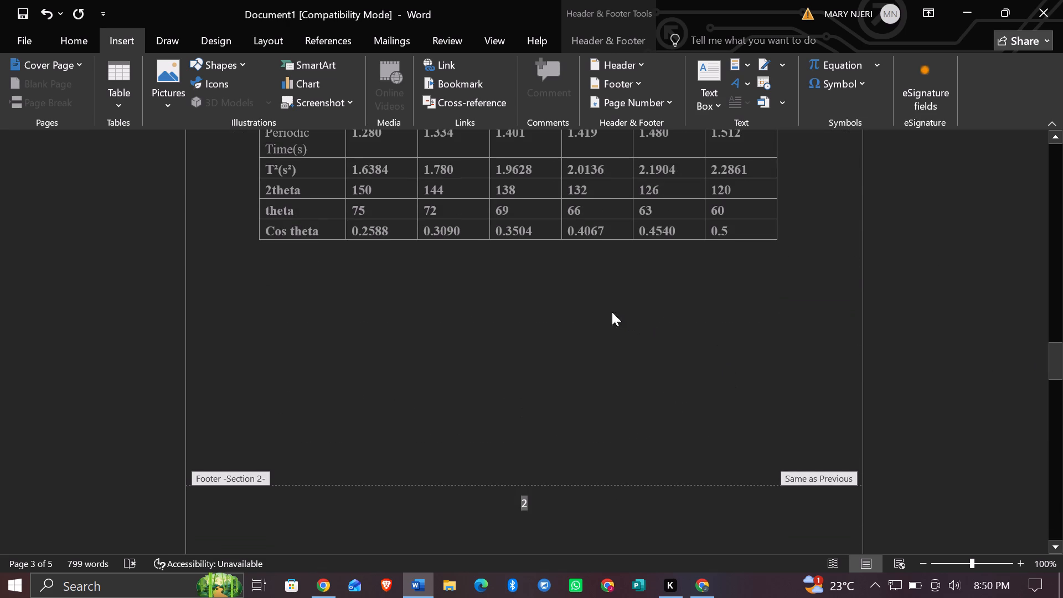
left_click(581, 302)
double_click(505, 292)
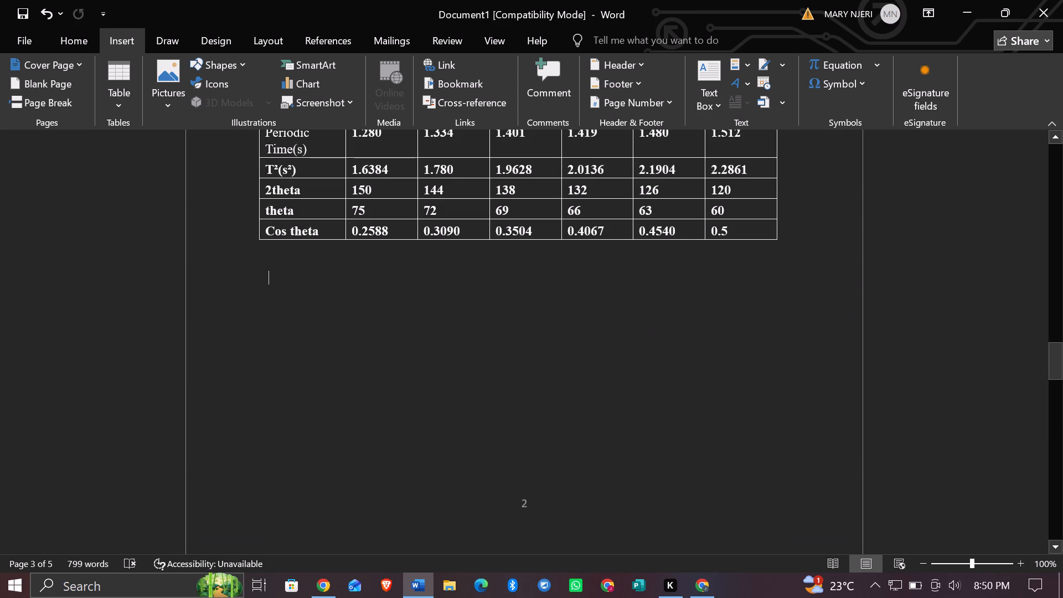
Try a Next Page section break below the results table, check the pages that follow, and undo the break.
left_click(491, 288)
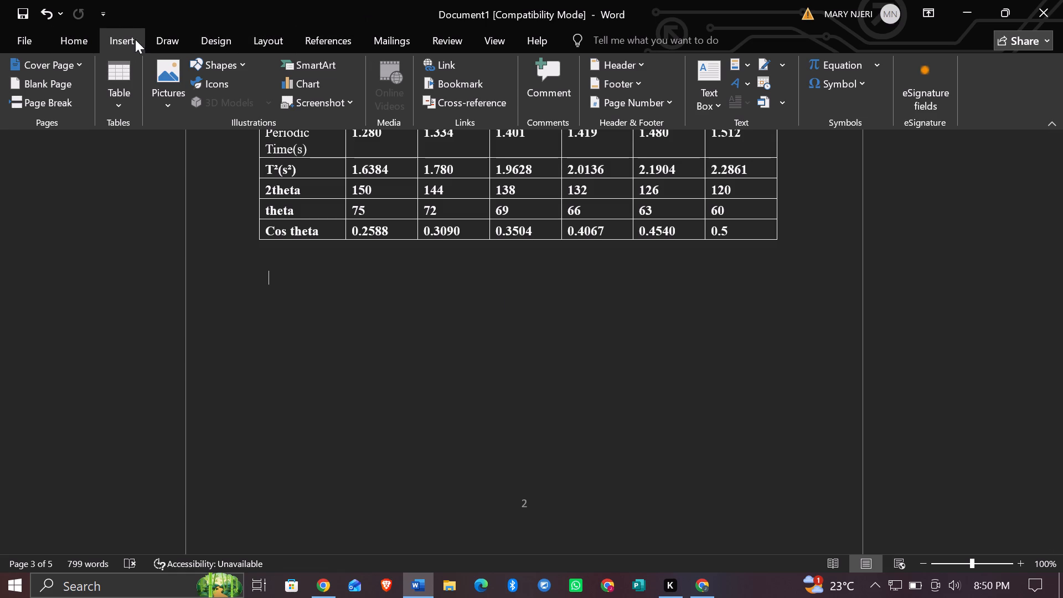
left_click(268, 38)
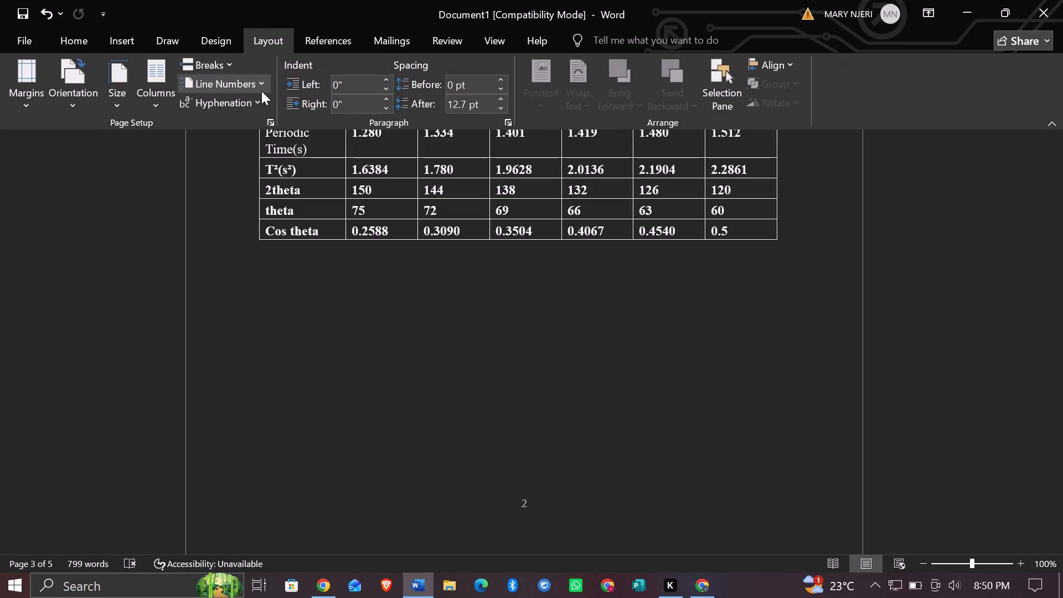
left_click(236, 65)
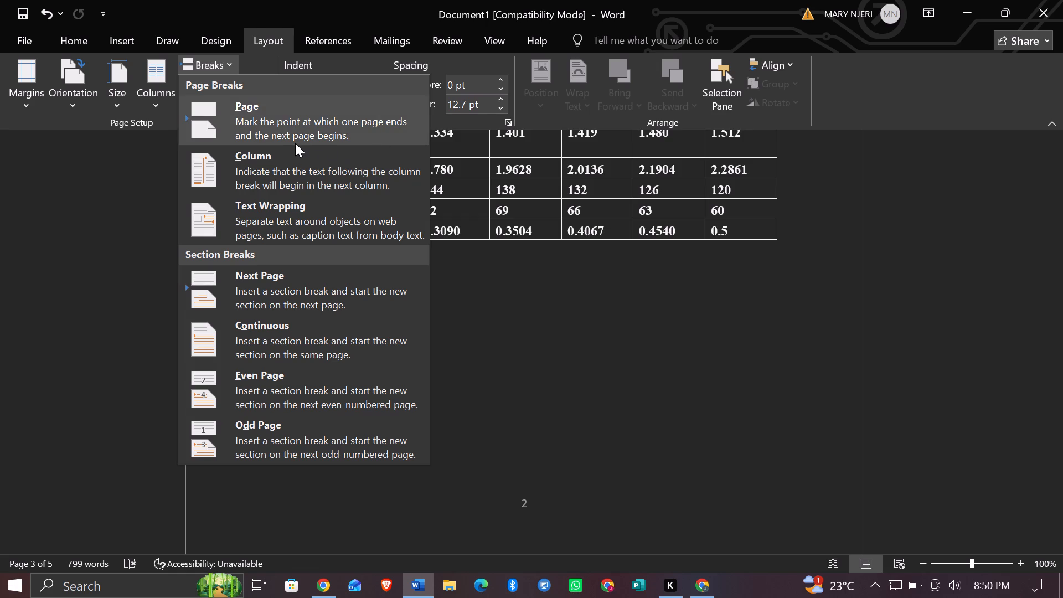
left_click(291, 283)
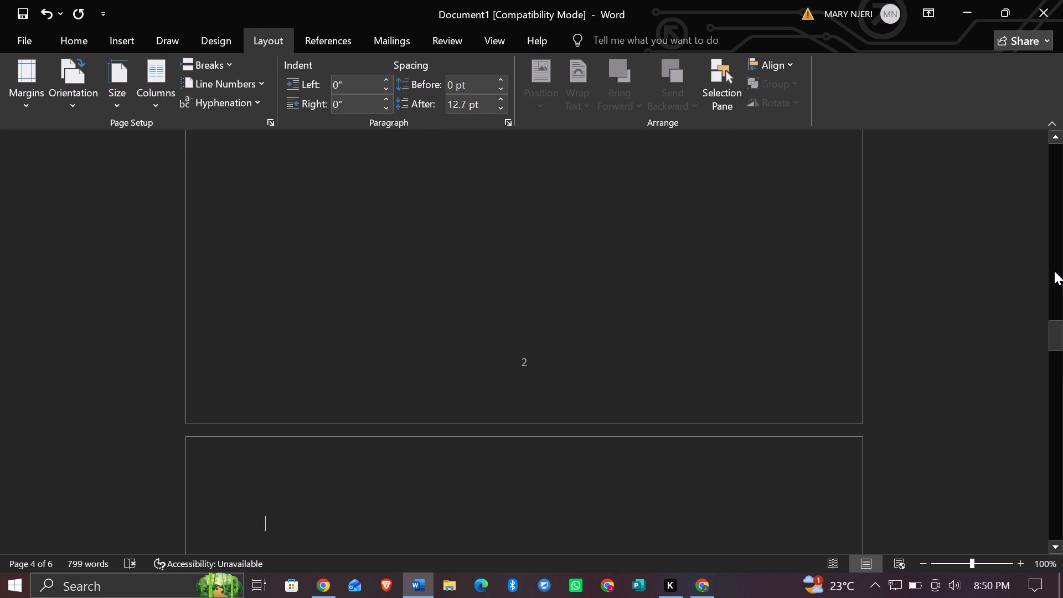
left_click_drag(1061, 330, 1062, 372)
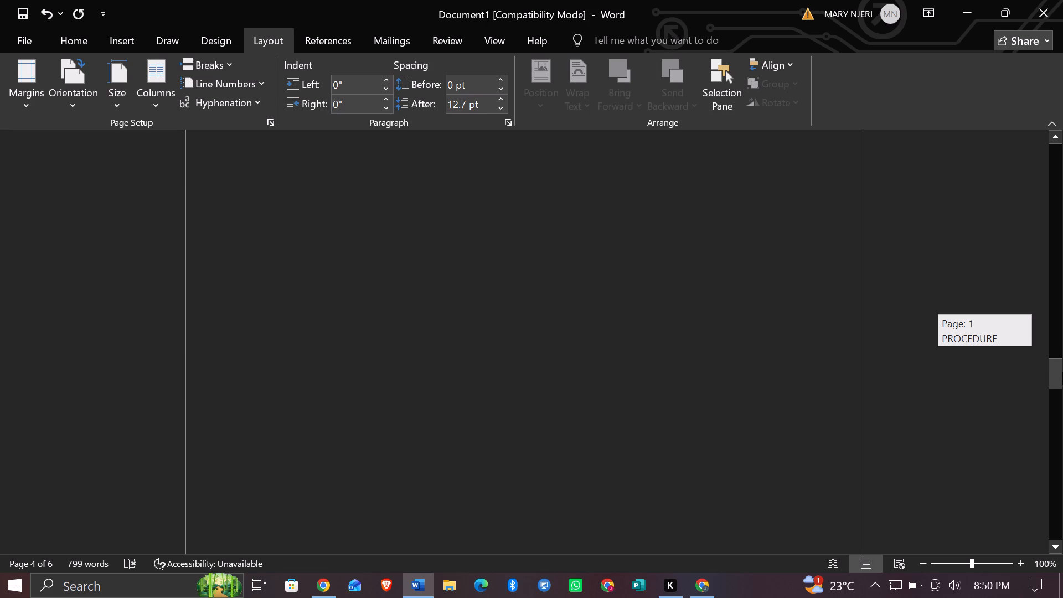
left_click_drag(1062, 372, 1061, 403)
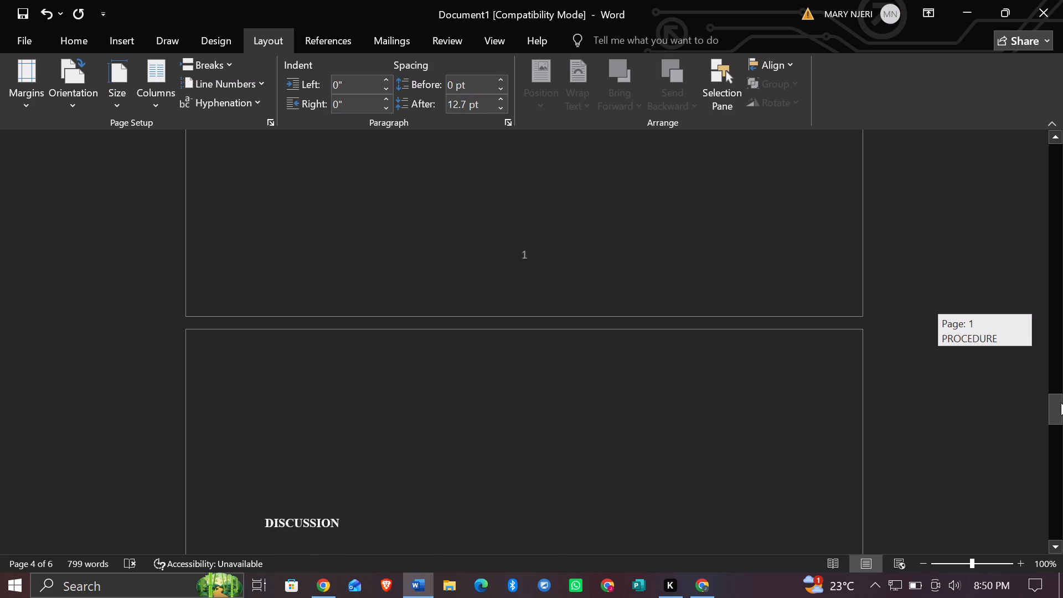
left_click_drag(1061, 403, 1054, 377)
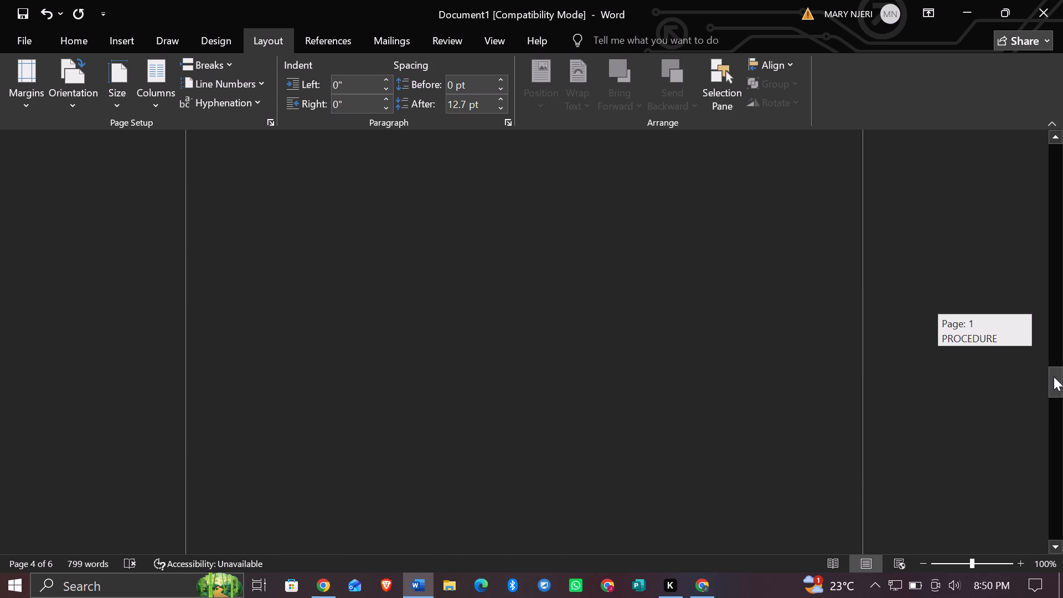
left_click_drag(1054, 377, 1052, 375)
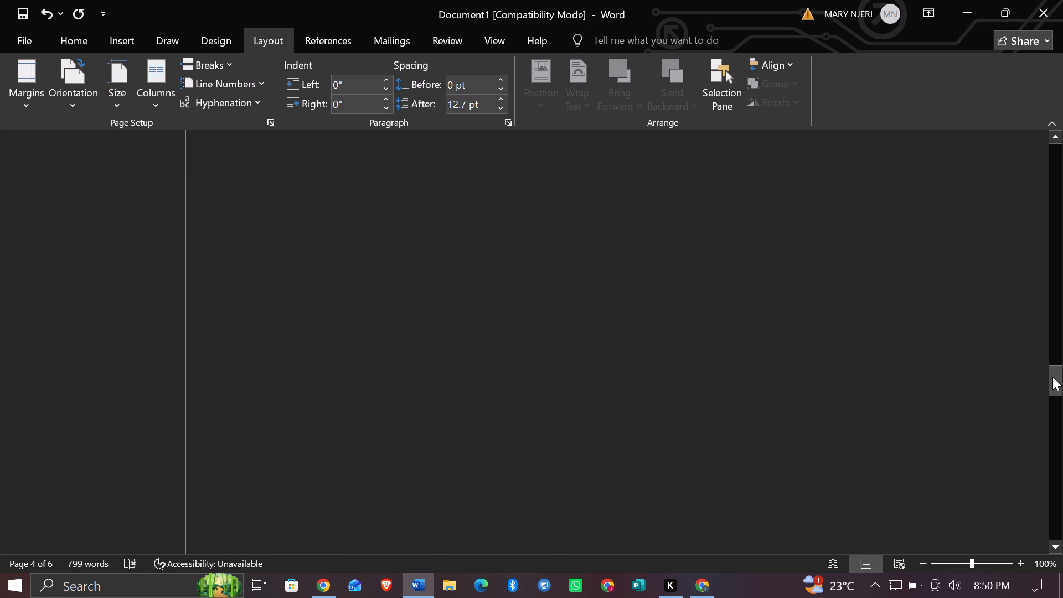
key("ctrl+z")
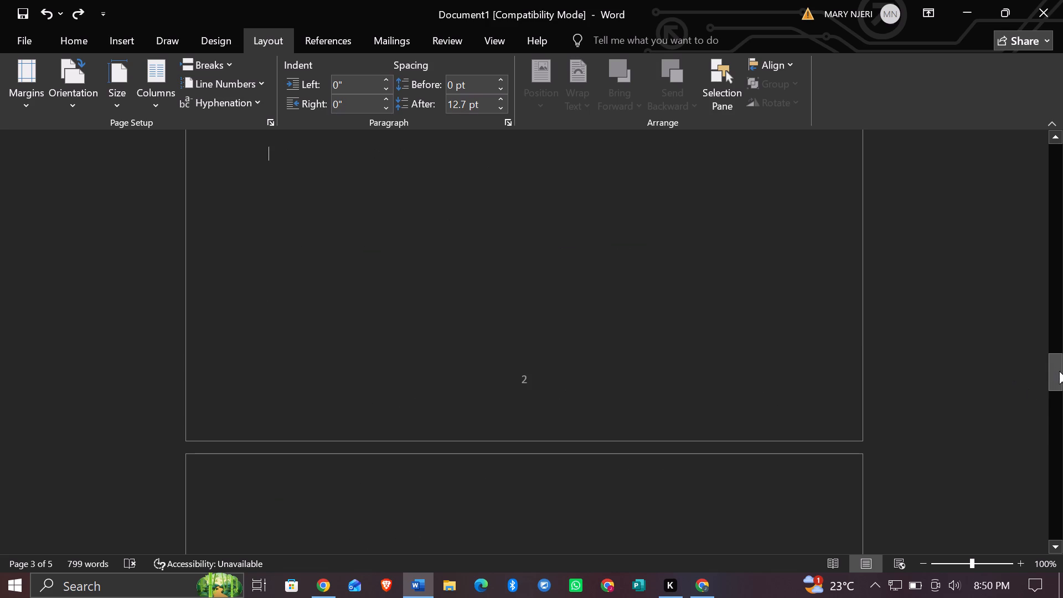
Show formatting marks and delete the Next Page section break and blank paragraphs directly before the DISCUSSION heading.
left_click_drag(1059, 371, 1049, 379)
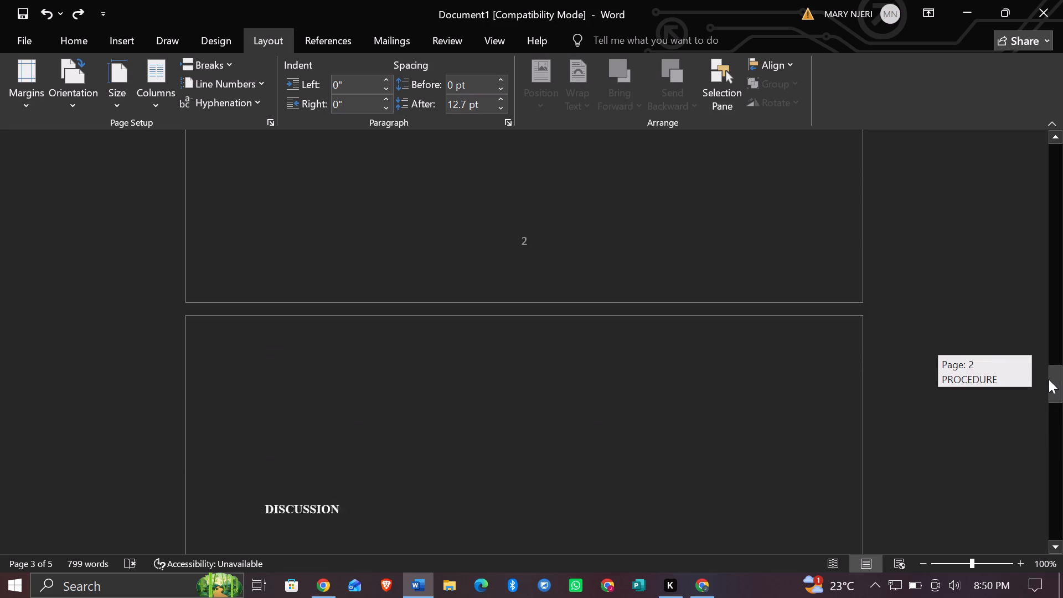
left_click_drag(1049, 379, 1031, 363)
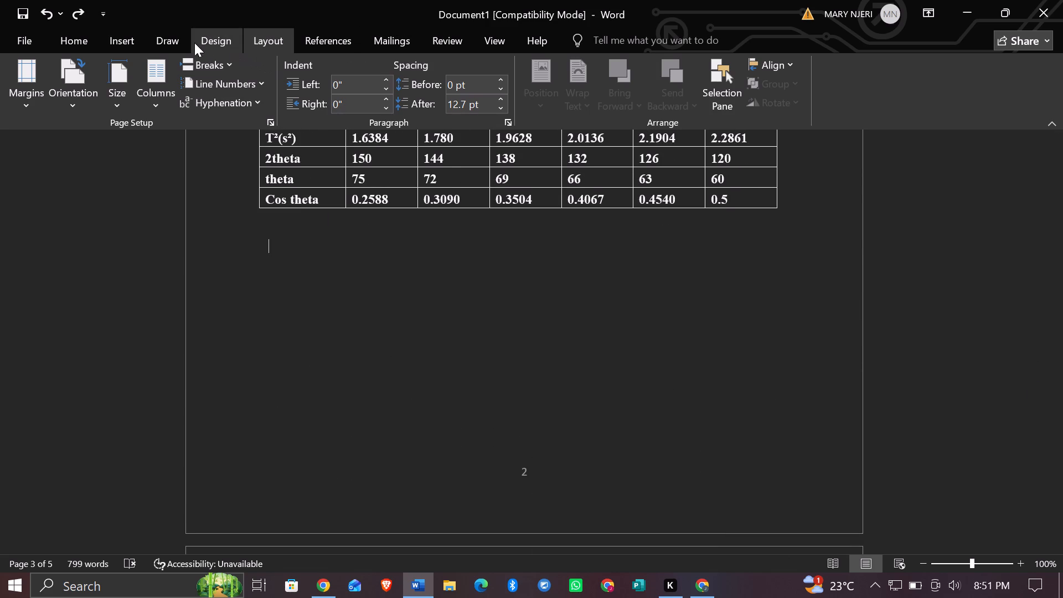
left_click(74, 34)
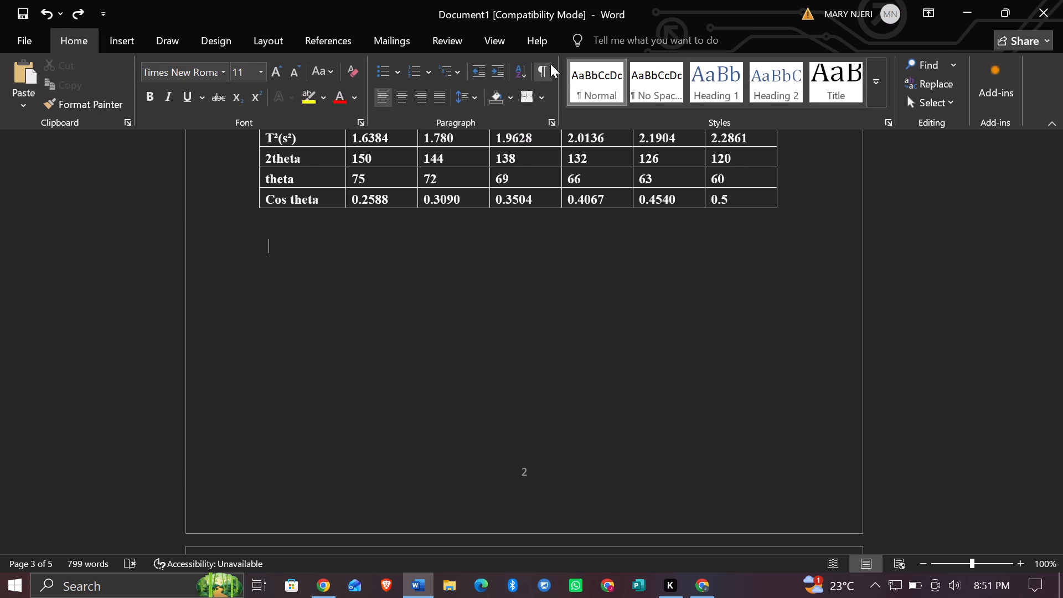
left_click(550, 64)
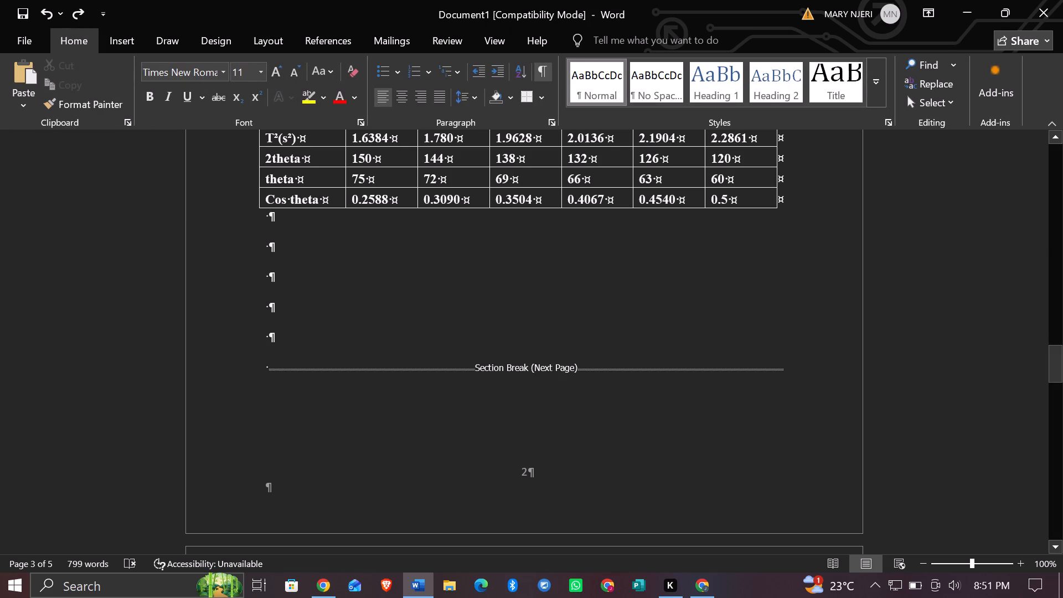
left_click(256, 374)
key("Delete")
key("Delete")
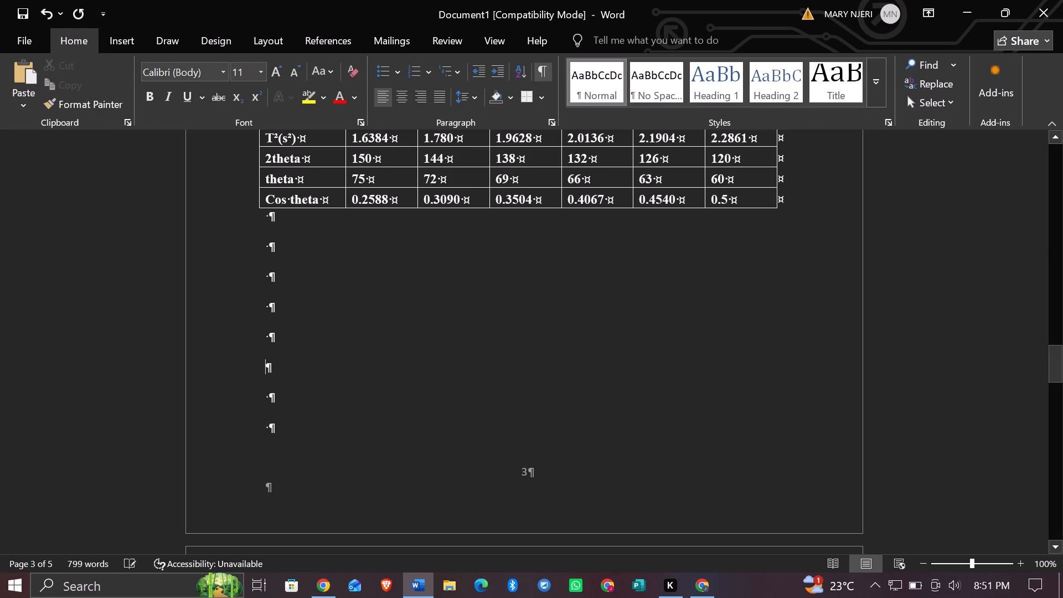
key("Delete")
key("Delete")
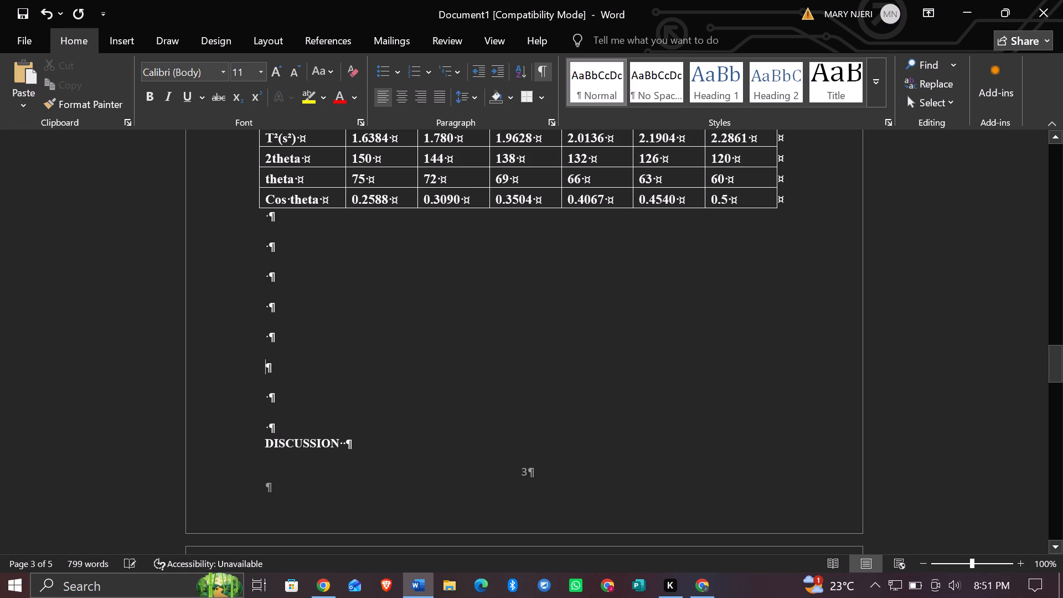
key("Delete")
key("Delete")
key("Delete")
key("Delete")
key("Delete")
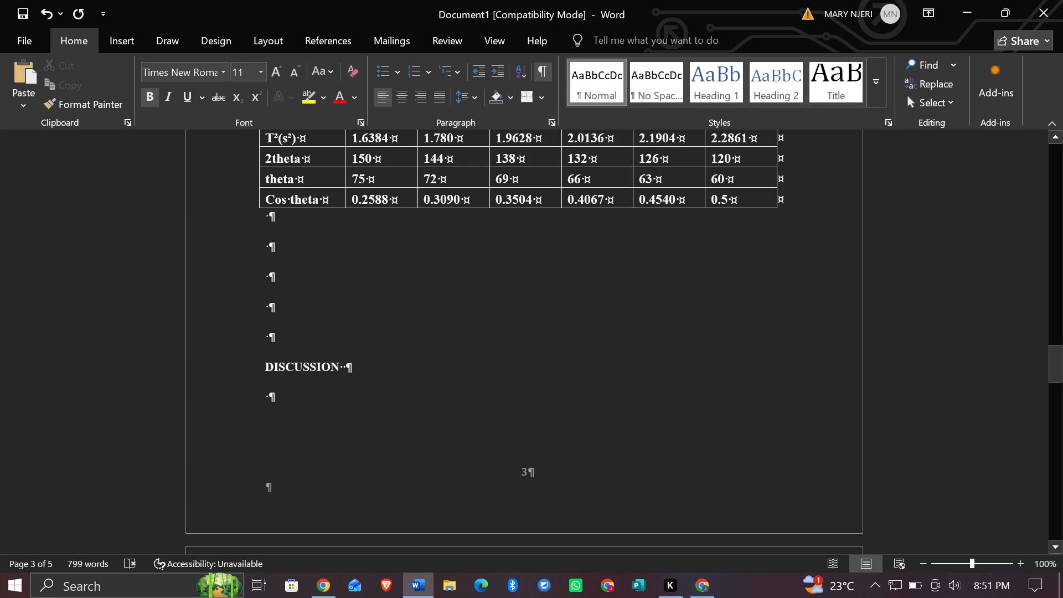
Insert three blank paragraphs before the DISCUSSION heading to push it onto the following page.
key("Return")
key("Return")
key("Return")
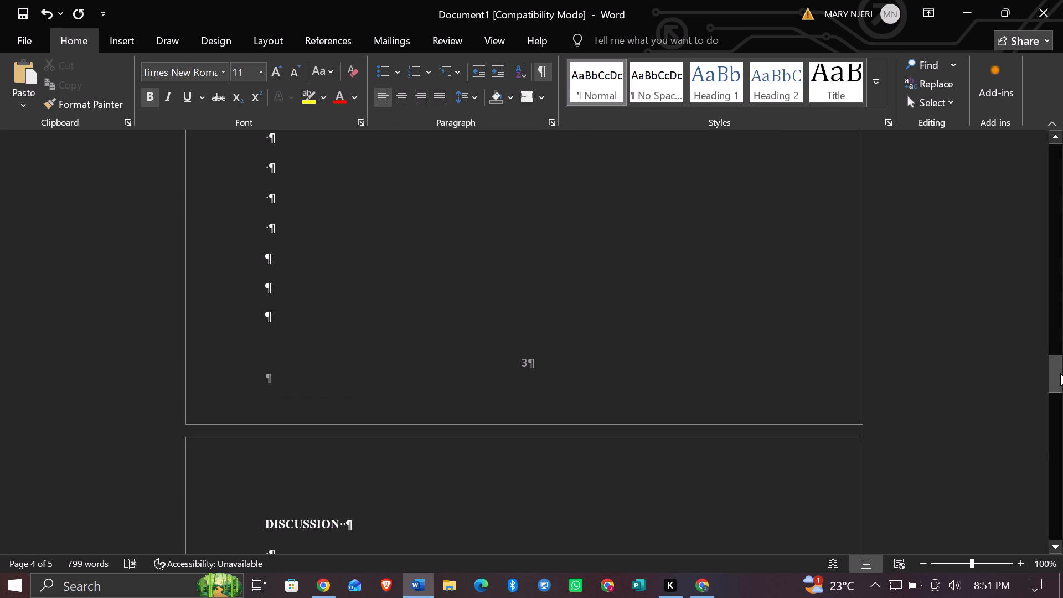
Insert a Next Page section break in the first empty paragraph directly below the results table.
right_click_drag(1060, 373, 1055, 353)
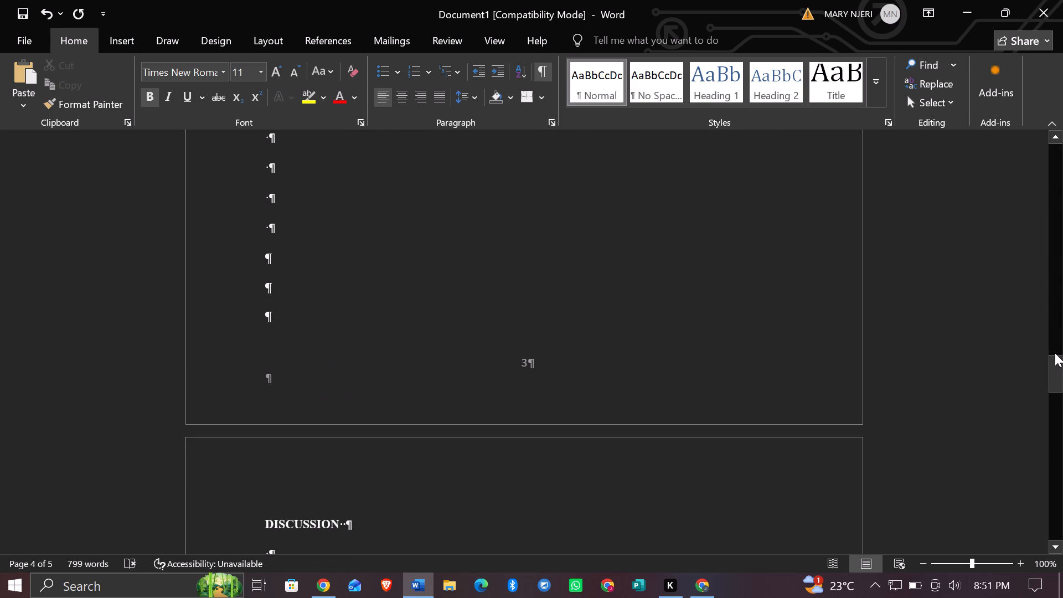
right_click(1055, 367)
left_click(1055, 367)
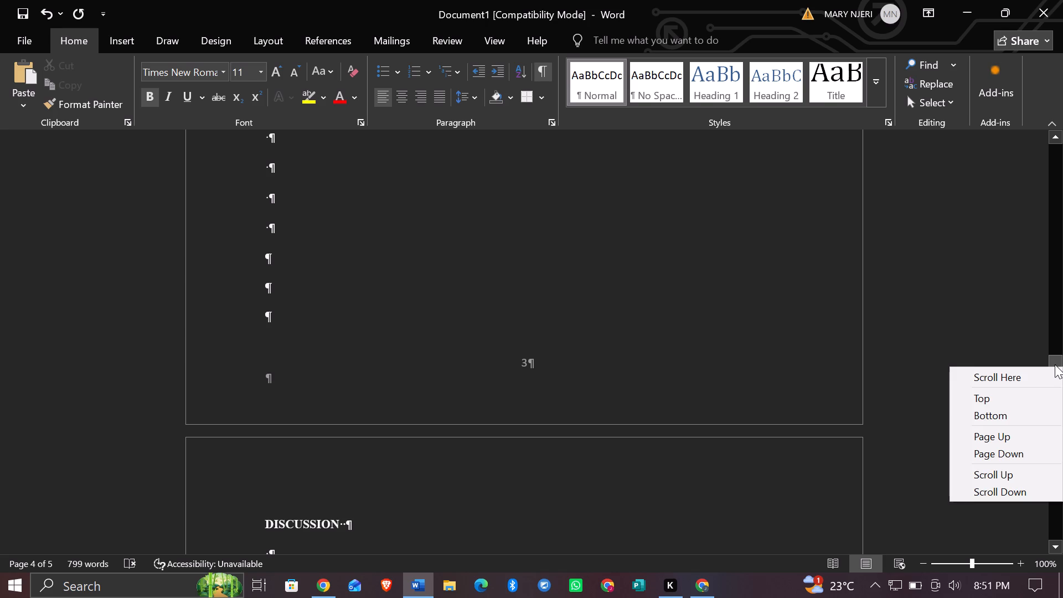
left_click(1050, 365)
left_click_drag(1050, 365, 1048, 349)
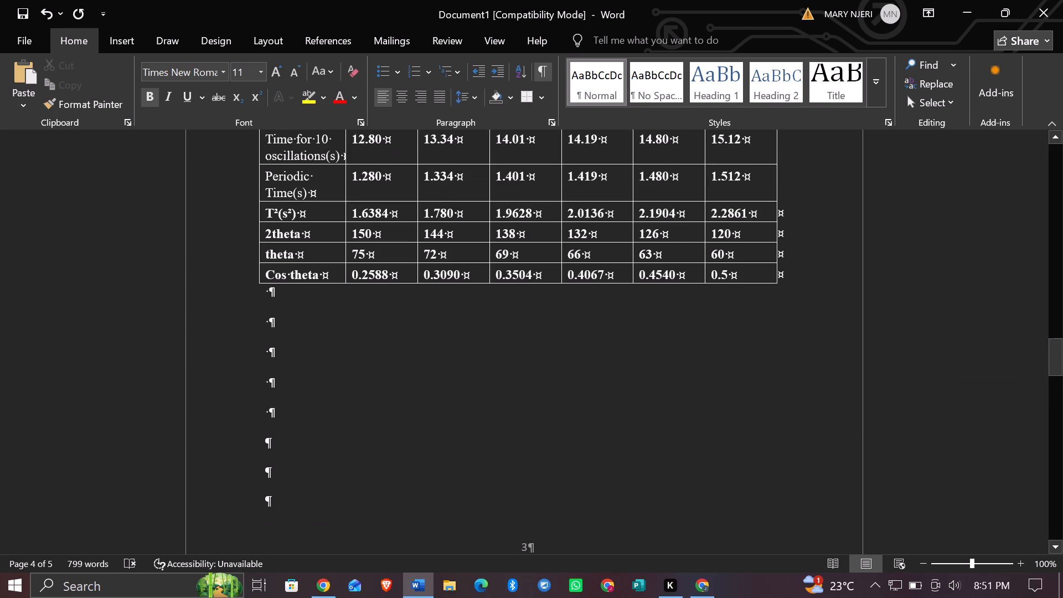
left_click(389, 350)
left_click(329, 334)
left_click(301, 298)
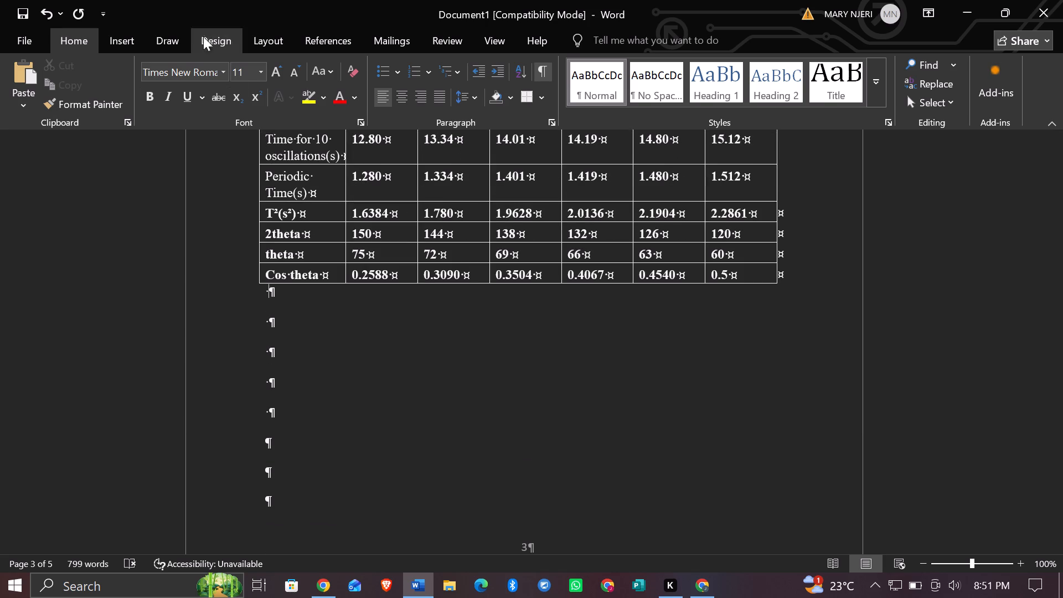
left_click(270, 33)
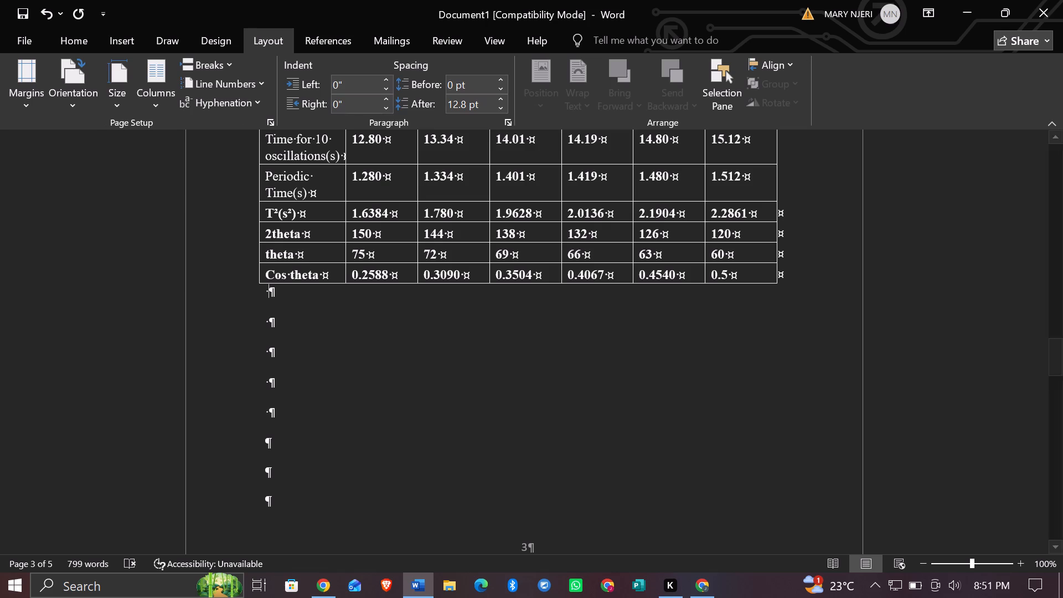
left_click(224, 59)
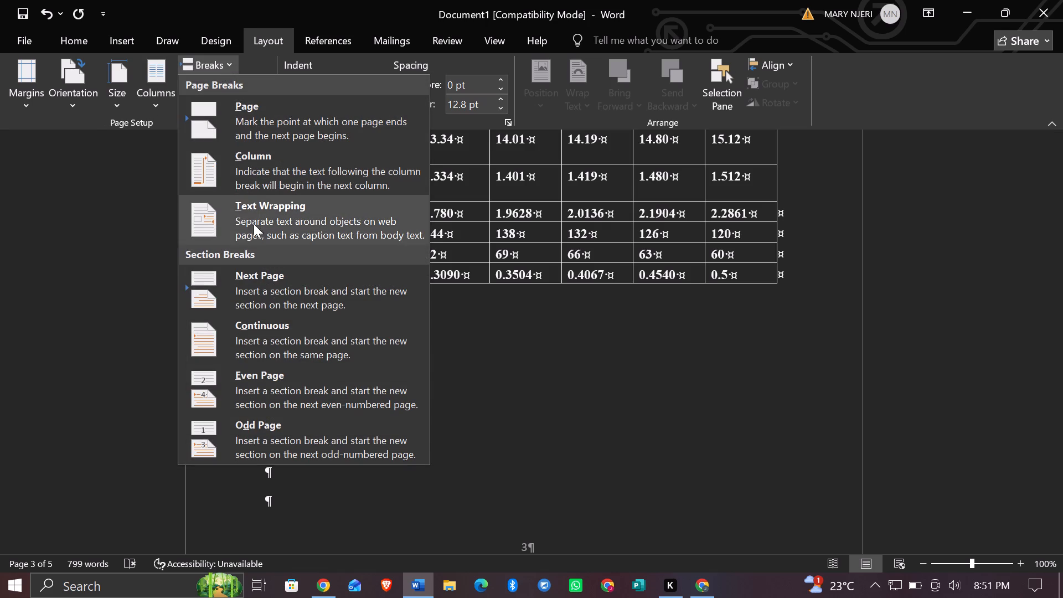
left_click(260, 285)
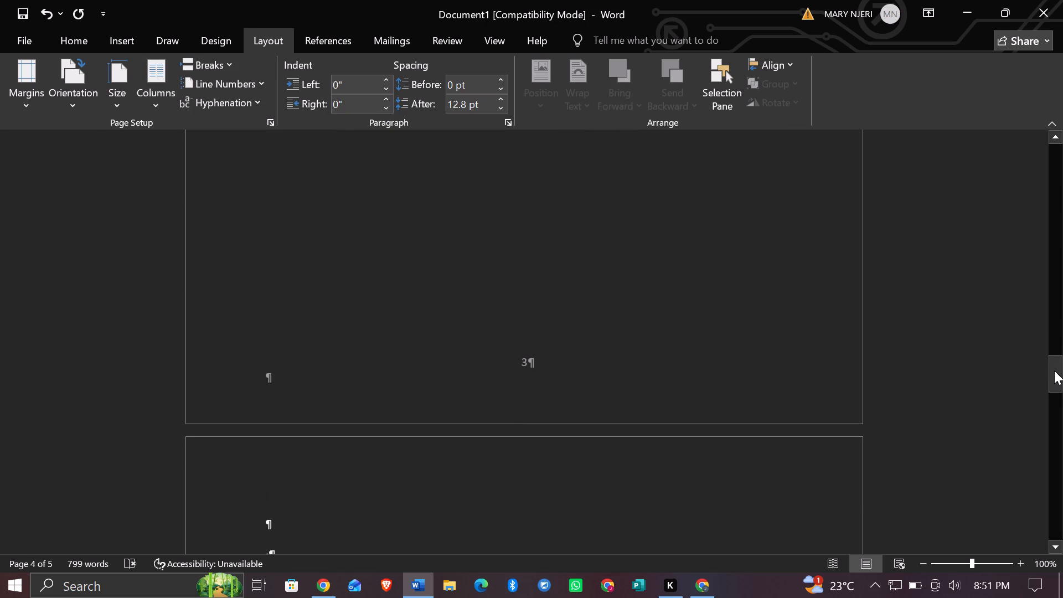
Examine the section break below the results table, the blank paragraphs before DISCUSSION and the footer page number.
left_click_drag(1054, 370, 1052, 377)
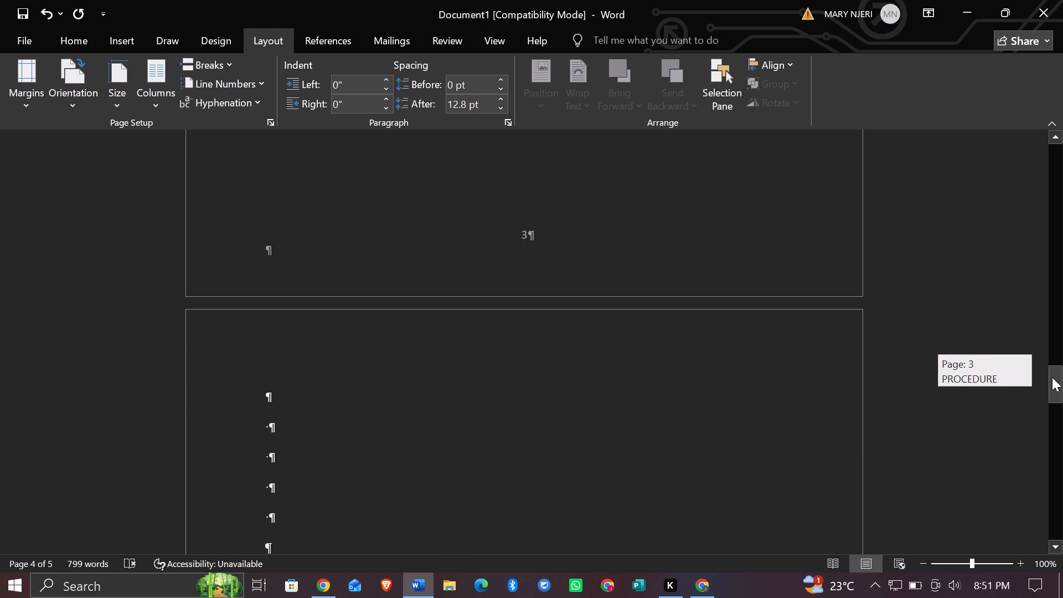
left_click_drag(1052, 377, 1031, 385)
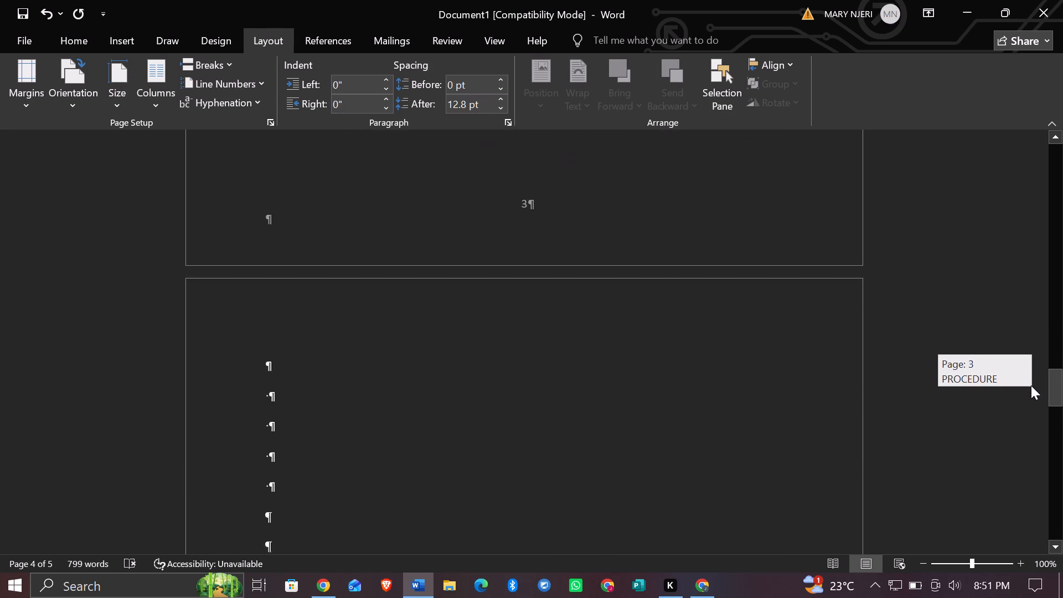
left_click_drag(1031, 385, 1031, 399)
left_click(300, 404)
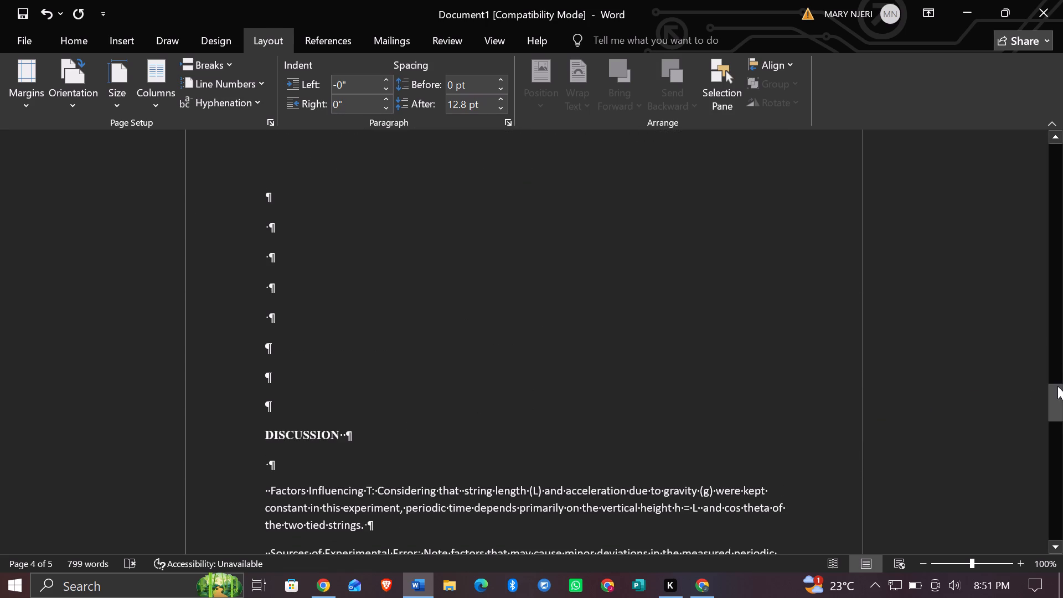
left_click_drag(1055, 399, 1045, 355)
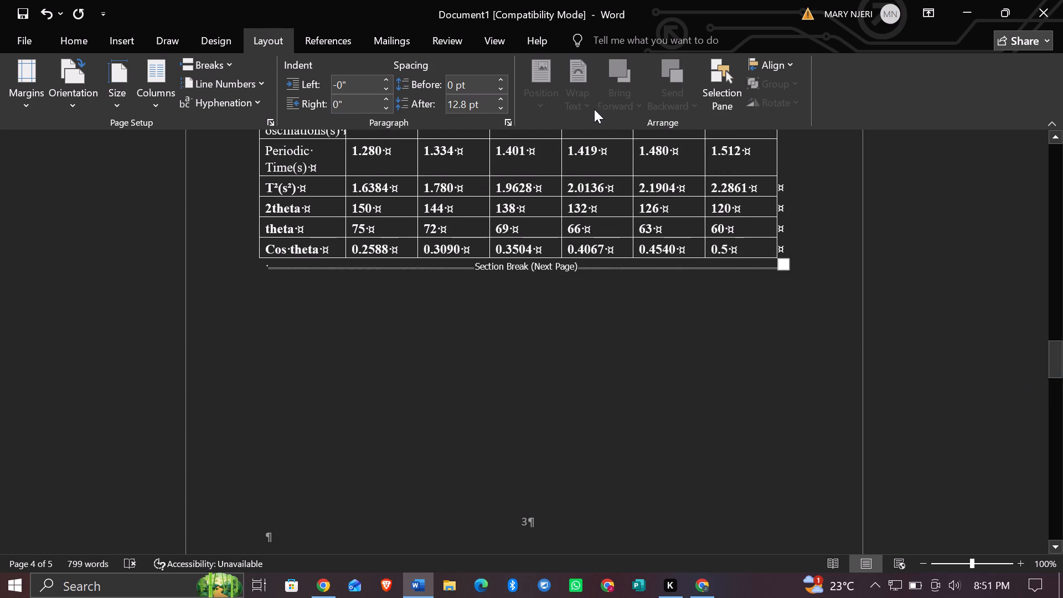
left_click(87, 42)
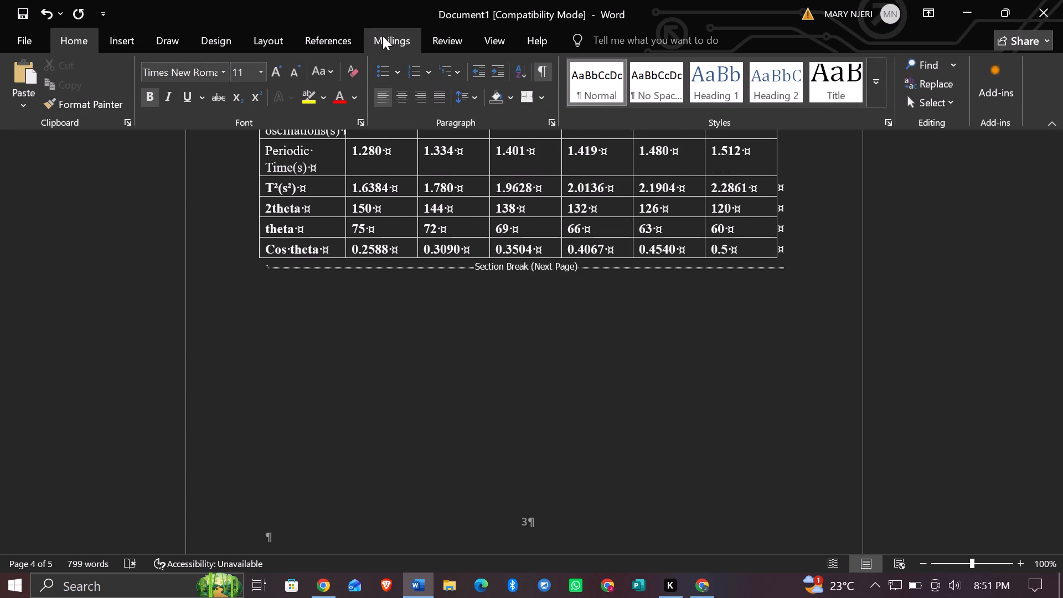
left_click(544, 72)
left_click(544, 72)
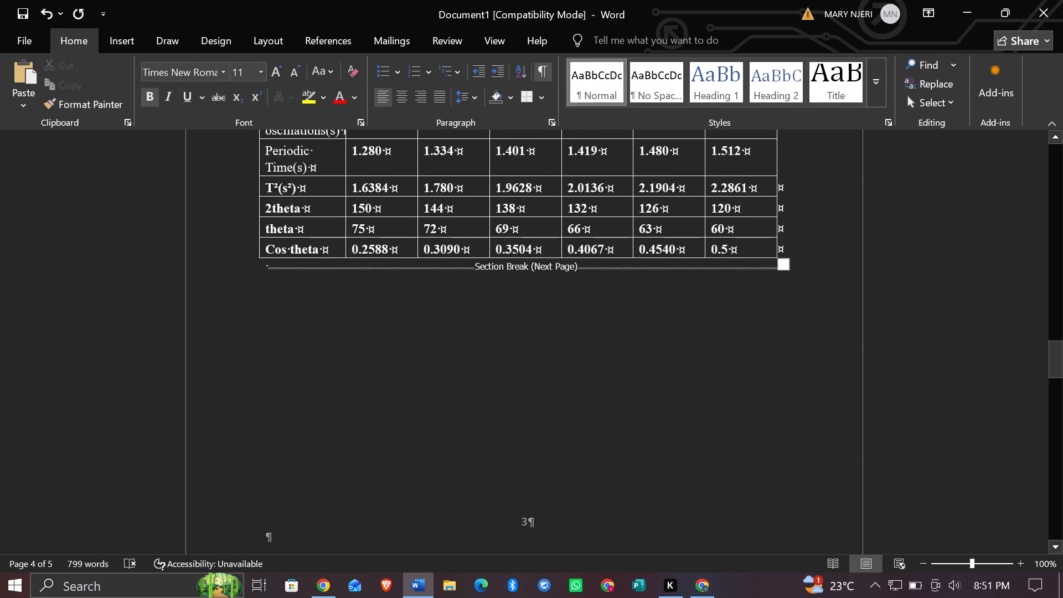
left_click(1057, 355)
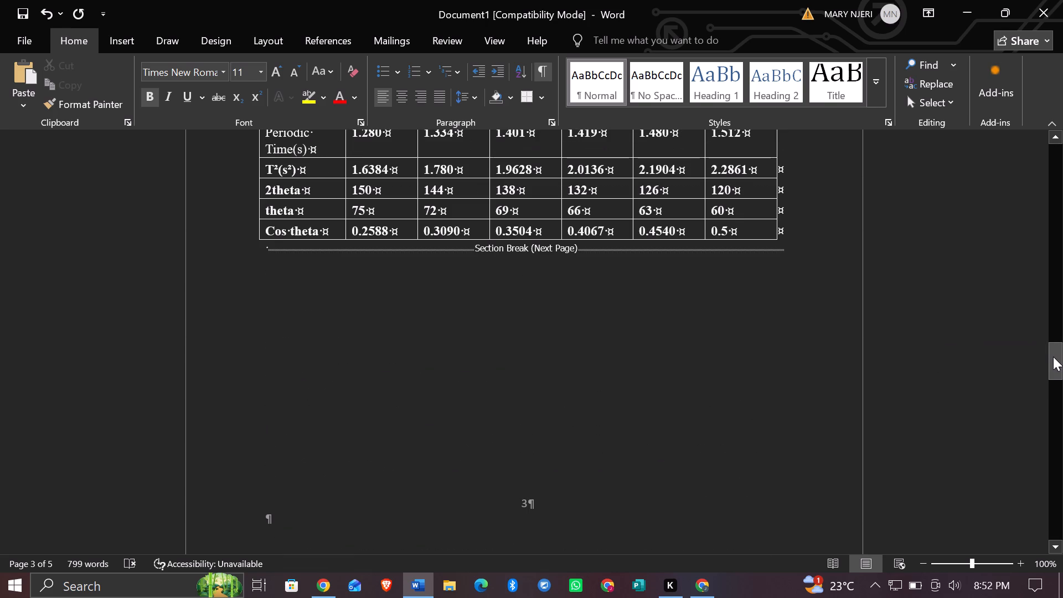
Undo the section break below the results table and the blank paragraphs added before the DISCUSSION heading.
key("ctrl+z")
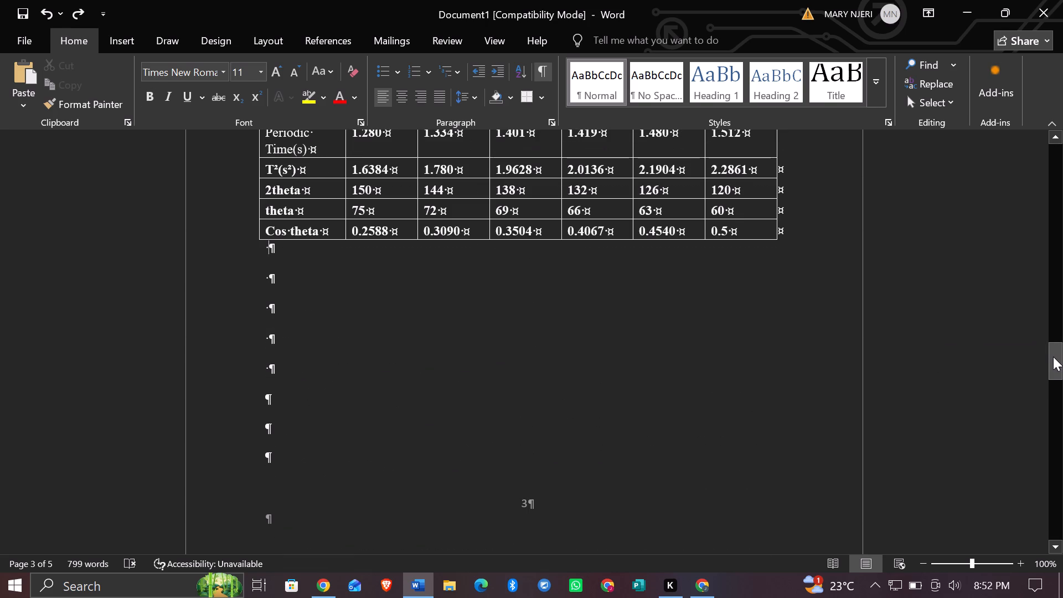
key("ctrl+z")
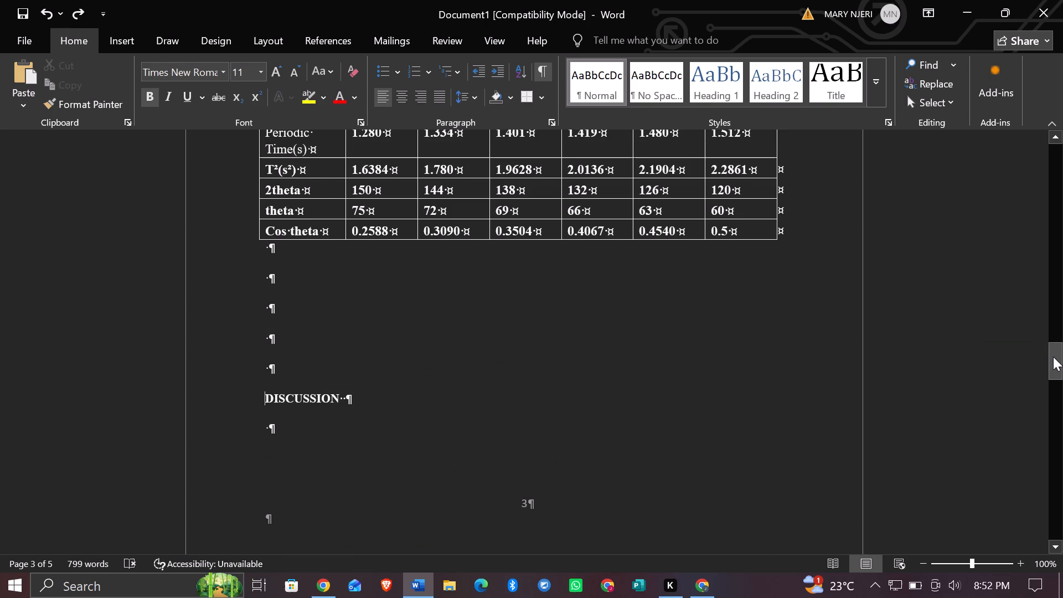
Restore the blank paragraph directly above the DISCUSSION heading by undoing once more, and insert a Next Page section break there.
key("ctrl+z")
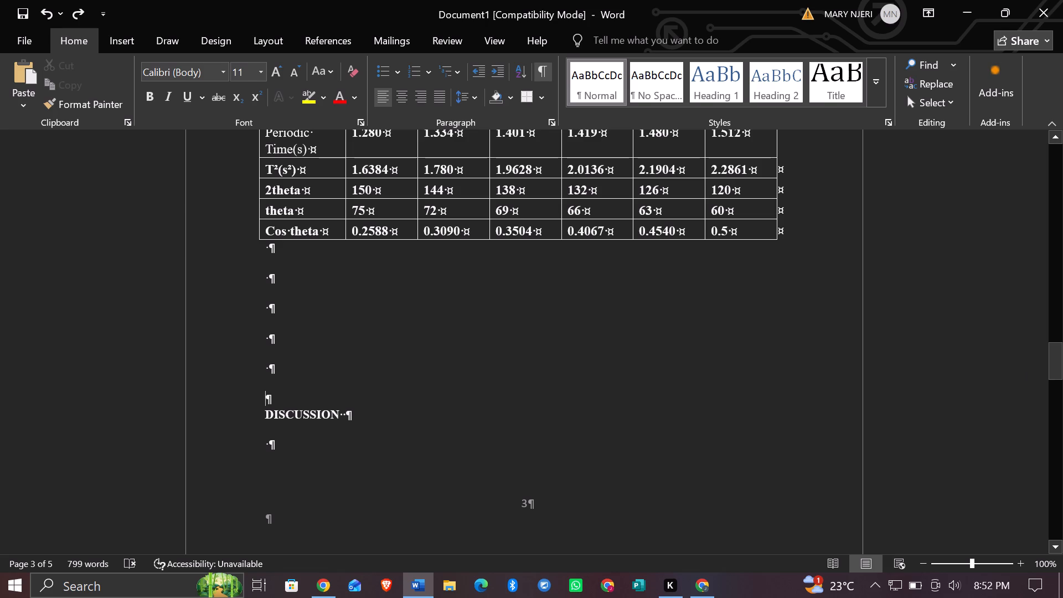
left_click(259, 417)
left_click(260, 405)
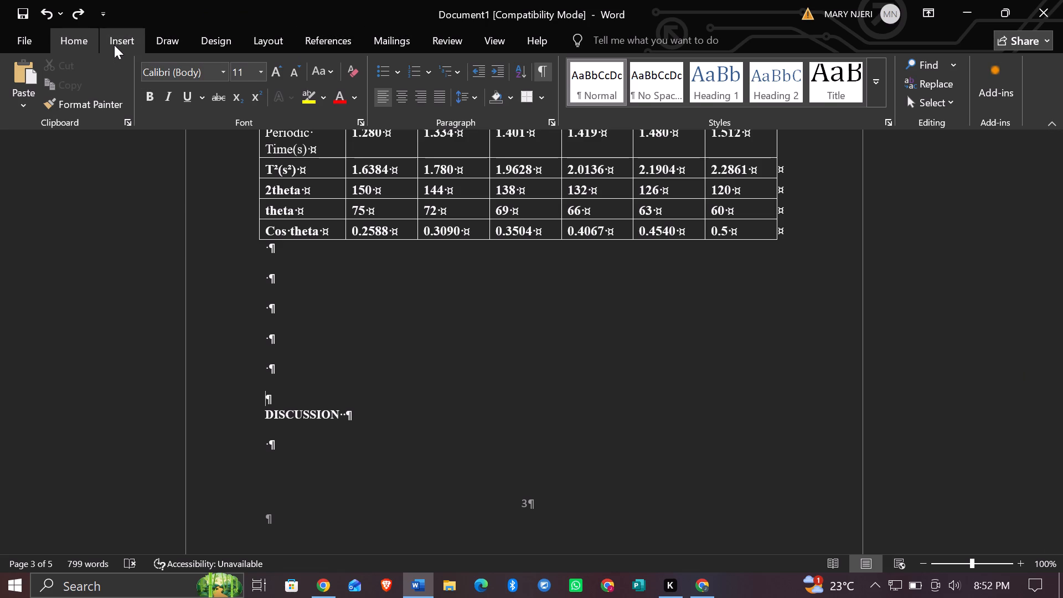
left_click(265, 30)
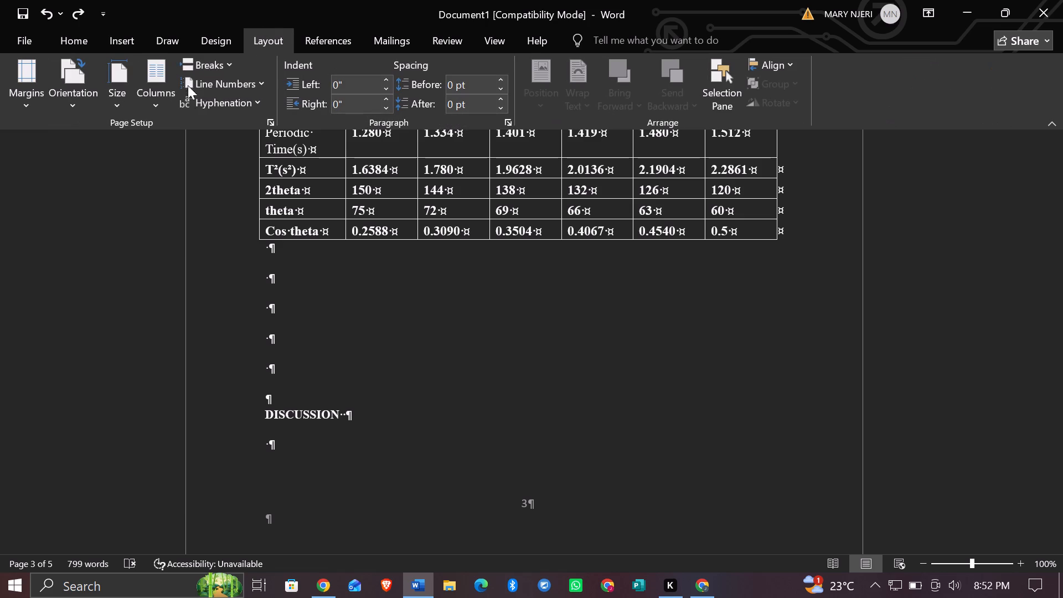
left_click(226, 64)
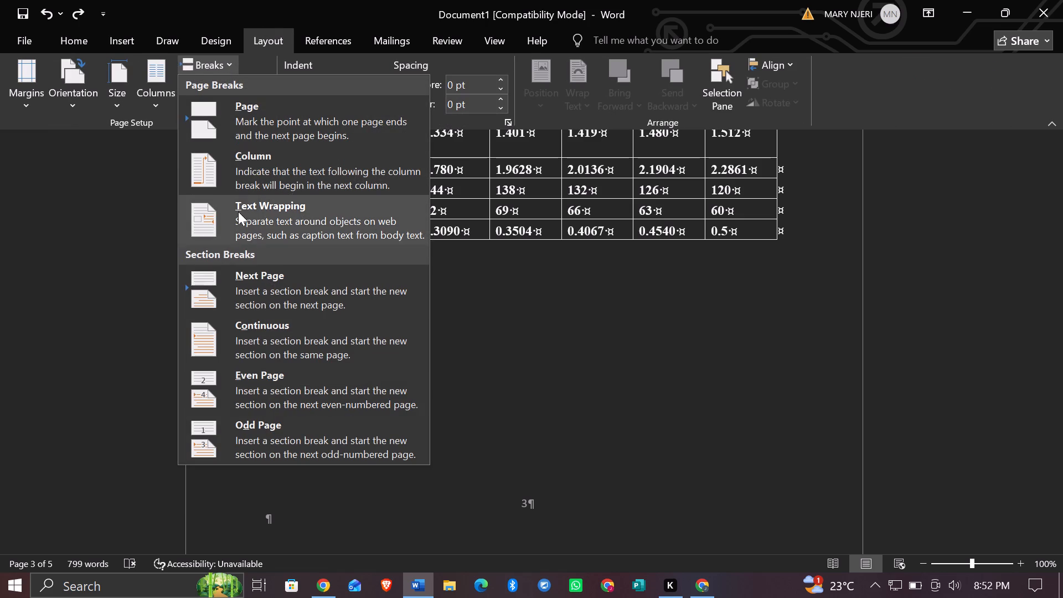
left_click(250, 295)
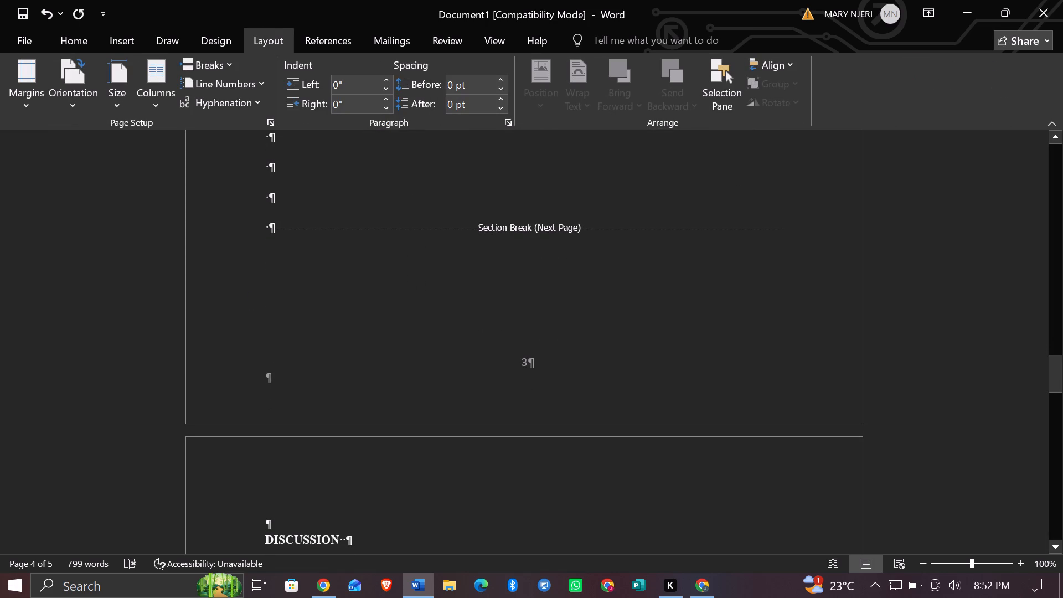
middle_click(1057, 380)
left_click_drag(1055, 378, 1054, 368)
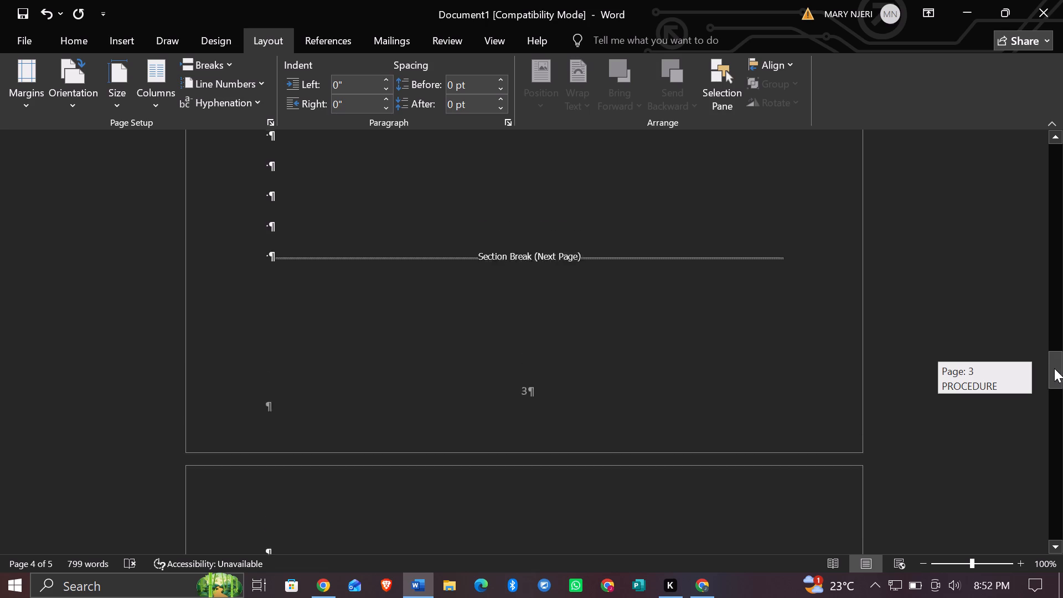
left_click_drag(1054, 368, 1051, 389)
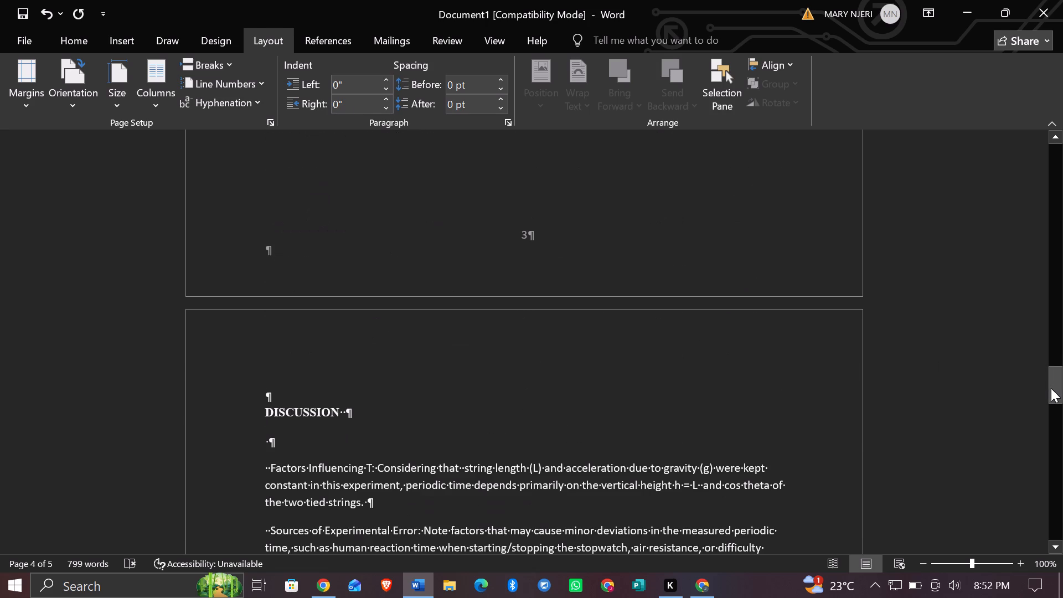